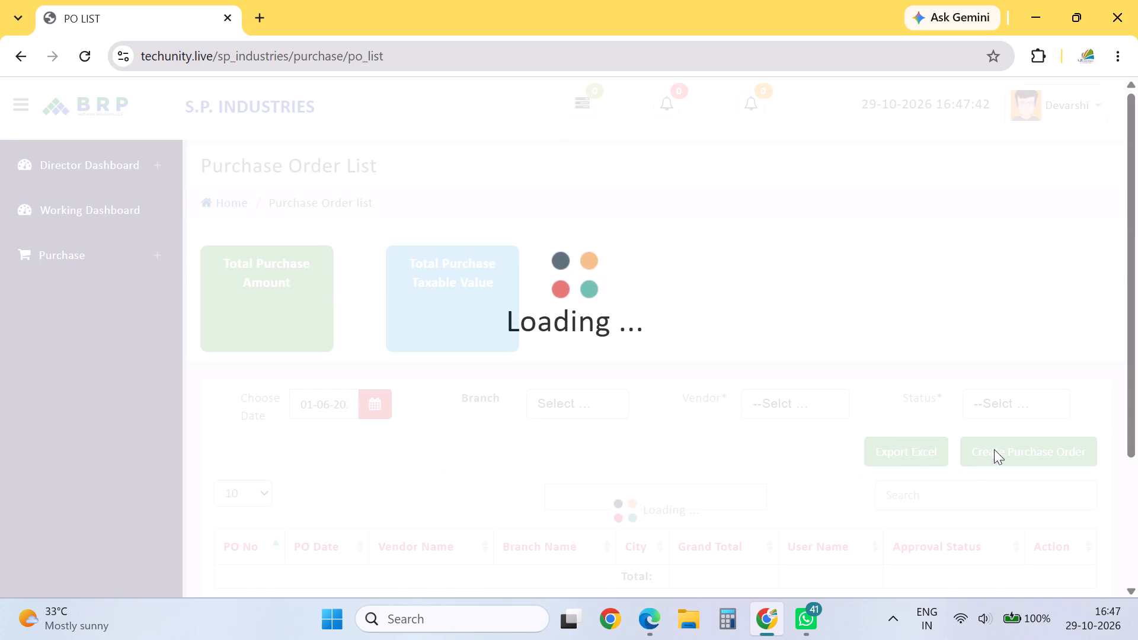
Create a new purchase order and choose PATEL CORPORATION (Ahmedabad) as its vendor.
{"action": "left_click", "coordinate": [1002, 445]}
{"action": "left_click", "coordinate": [1002, 445]}
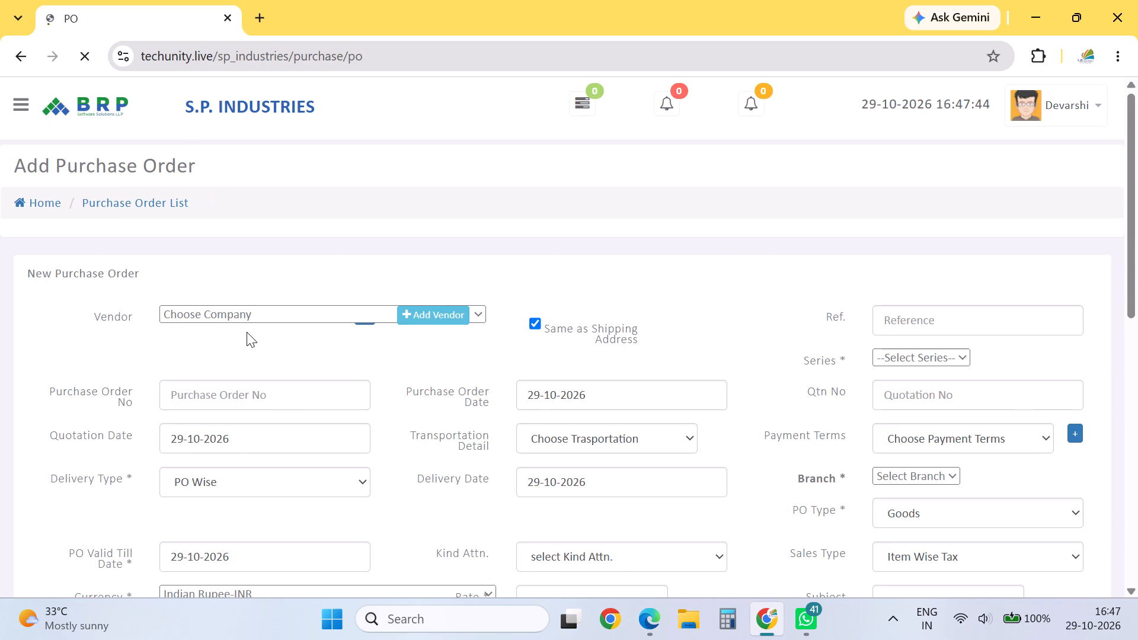
{"action": "triple_click", "coordinate": [247, 319]}
{"action": "left_click", "coordinate": [247, 319]}
{"action": "left_click", "coordinate": [247, 319]}
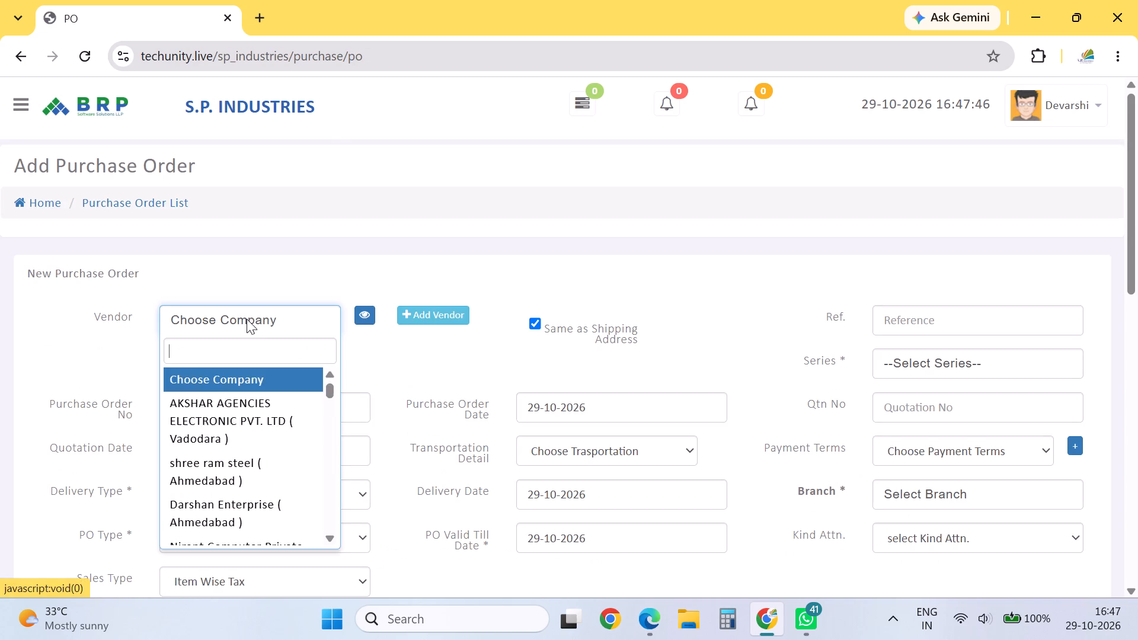
{"action": "type", "text": "TAPS"}
{"action": "key", "text": "BackSpace"}
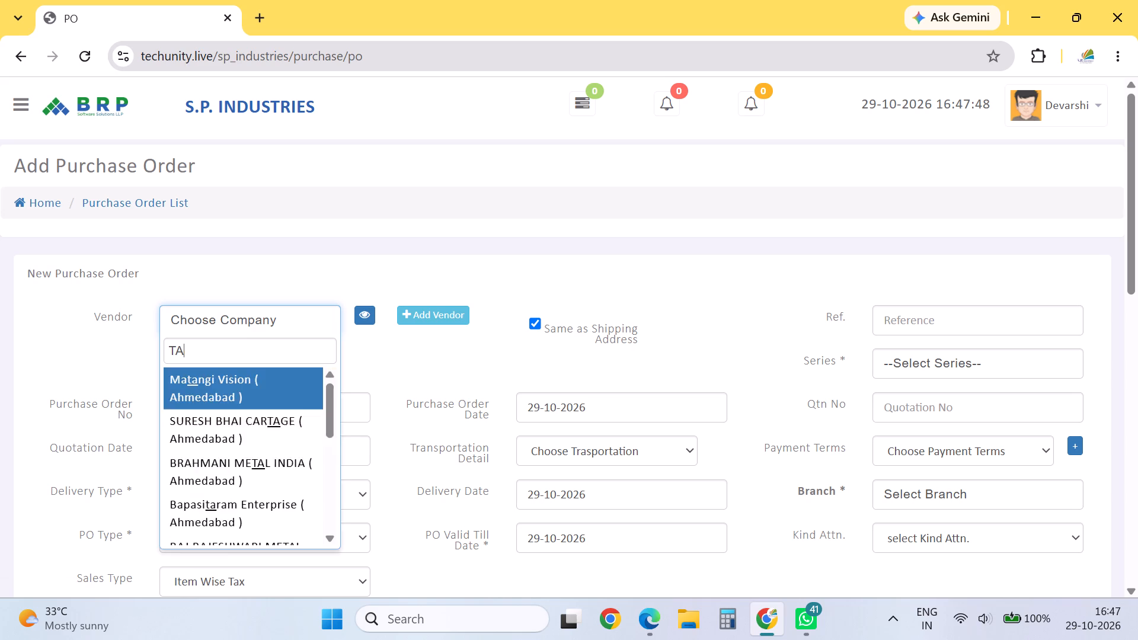
{"action": "key", "text": "BackSpace"}
{"action": "key", "text": "BackSpace"}
{"action": "key", "text": "BackSpace"}
{"action": "type", "text": "PATEL"}
{"action": "key", "text": "Return"}
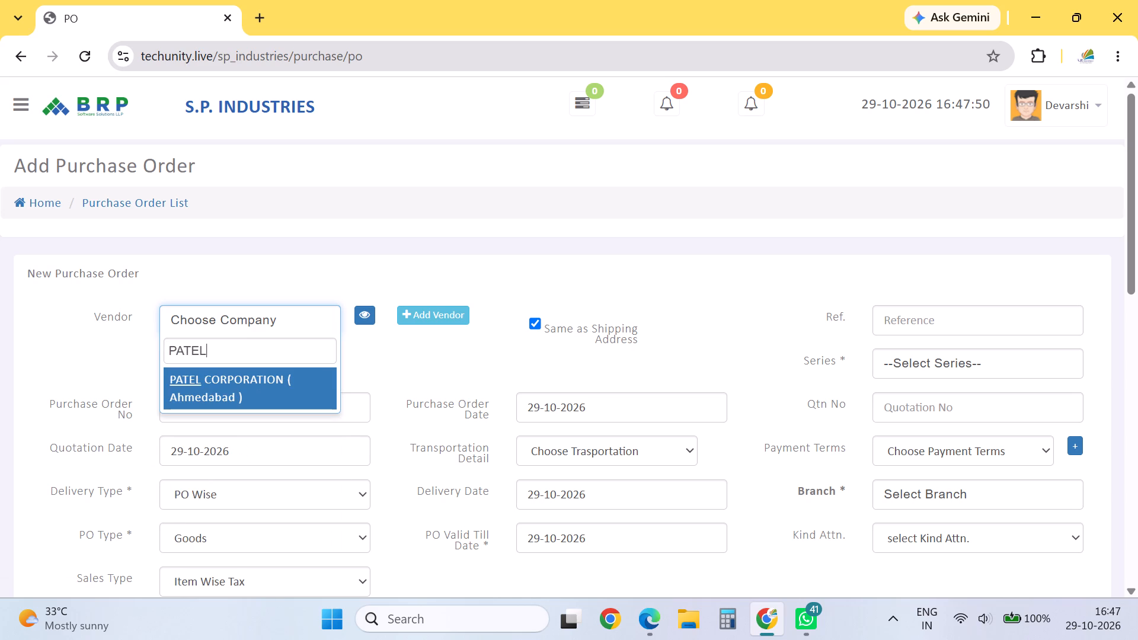
Set the purchase order's series to PO and its branch to Head Office.
{"action": "left_click_drag", "start_coordinate": [963, 361], "coordinate": [959, 383]}
{"action": "left_click", "coordinate": [939, 455]}
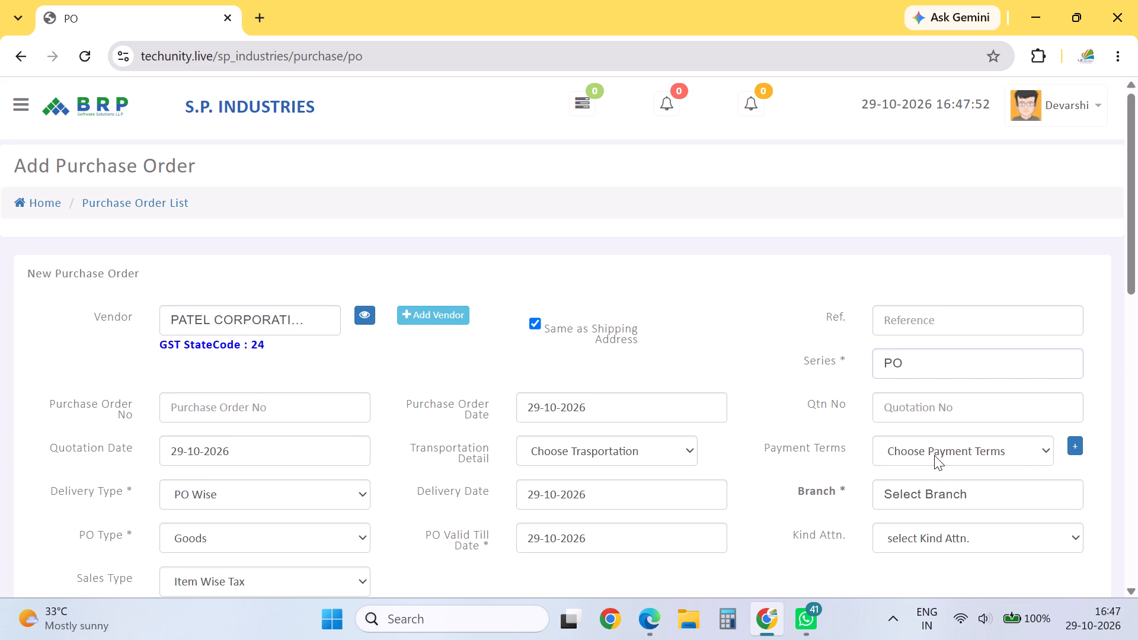
{"action": "left_click_drag", "start_coordinate": [903, 488], "coordinate": [904, 493]}
{"action": "left_click", "coordinate": [926, 578]}
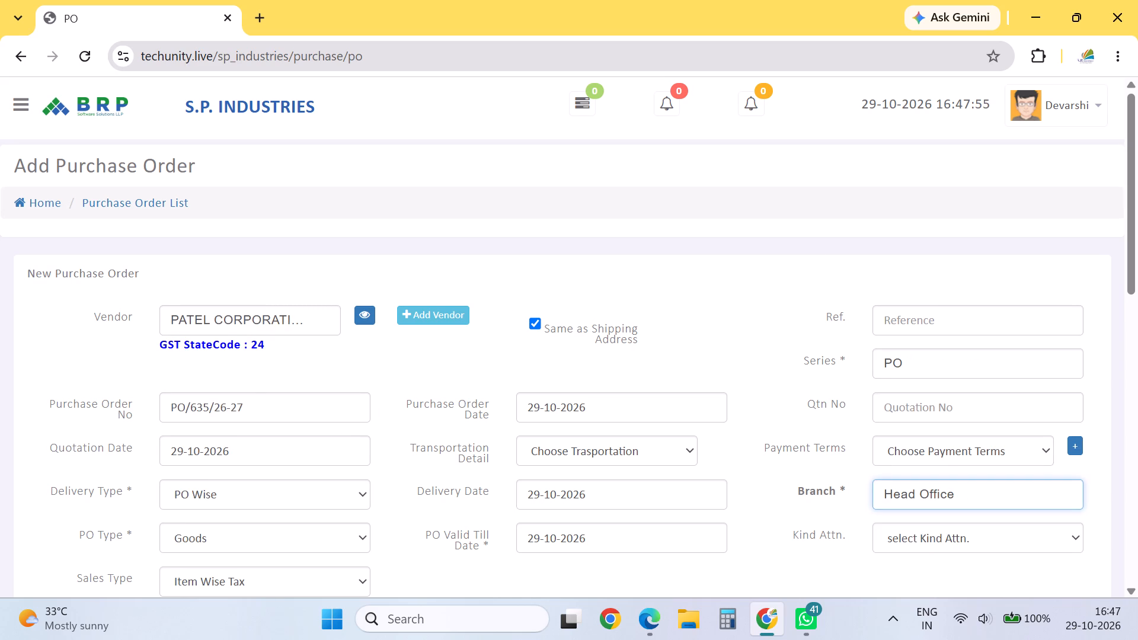
Find the TAP SET products in the item entry row and select TOTEM HSS TAP SET 6MM (RAW00360).
{"action": "left_click_drag", "start_coordinate": [1137, 258], "coordinate": [1127, 366]}
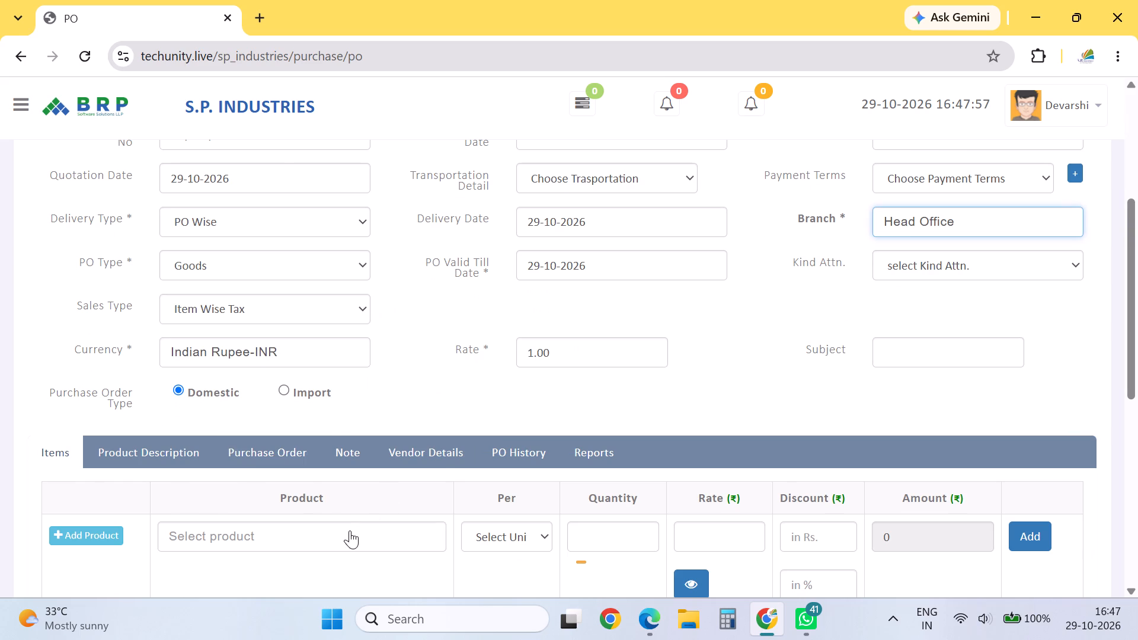
{"action": "left_click", "coordinate": [347, 530]}
{"action": "type", "text": "TAP SET"}
{"action": "key", "text": "Down"}
{"action": "key", "text": "Up"}
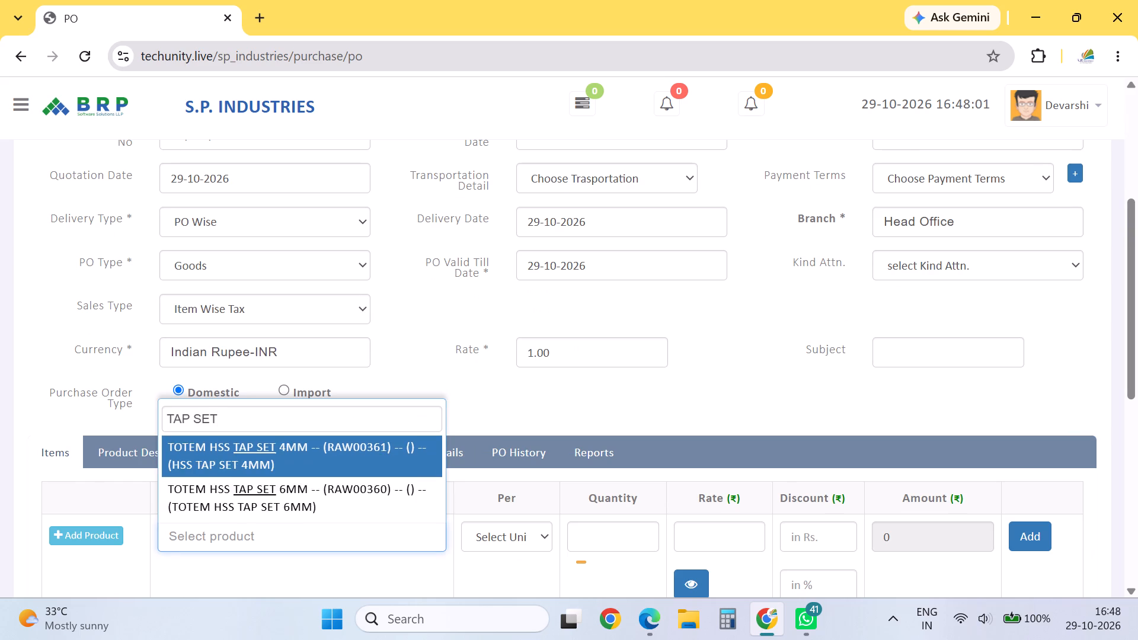
{"action": "key", "text": "Down"}
{"action": "key", "text": "Up"}
{"action": "key", "text": "Down"}
{"action": "key", "text": "Up"}
{"action": "key", "text": "Down"}
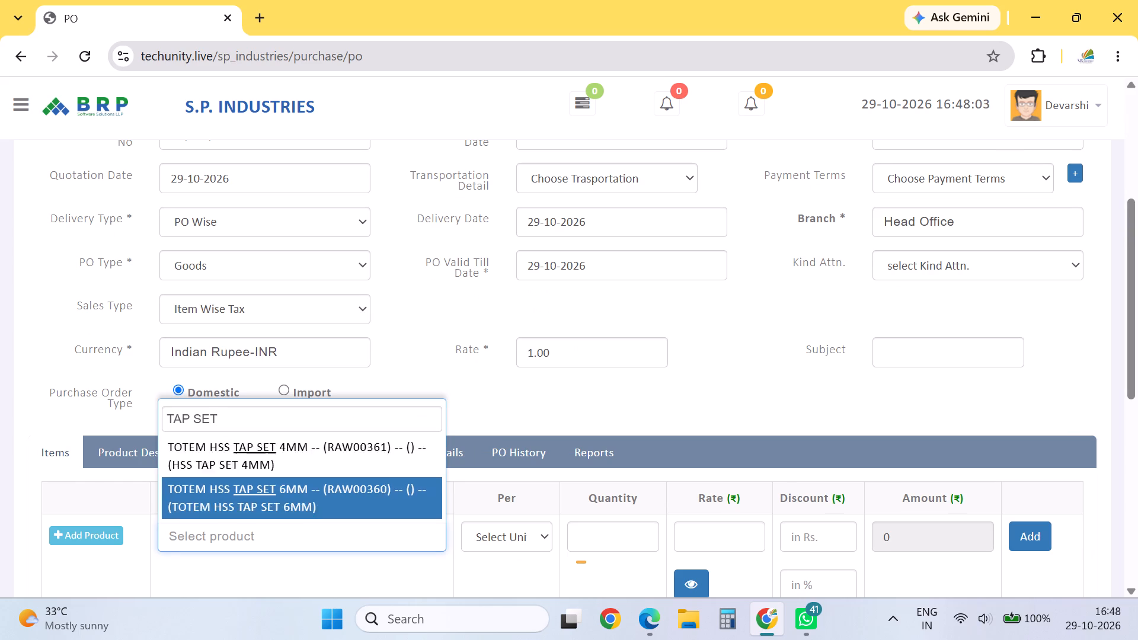
{"action": "key", "text": "Up"}
{"action": "key", "text": "Down"}
{"action": "key", "text": "Up"}
{"action": "key", "text": "Down"}
{"action": "key", "text": "Up"}
{"action": "key", "text": "Down"}
{"action": "key", "text": "Up"}
{"action": "key", "text": "Down"}
{"action": "key", "text": "Up"}
{"action": "key", "text": "Down"}
{"action": "key", "text": "Return"}
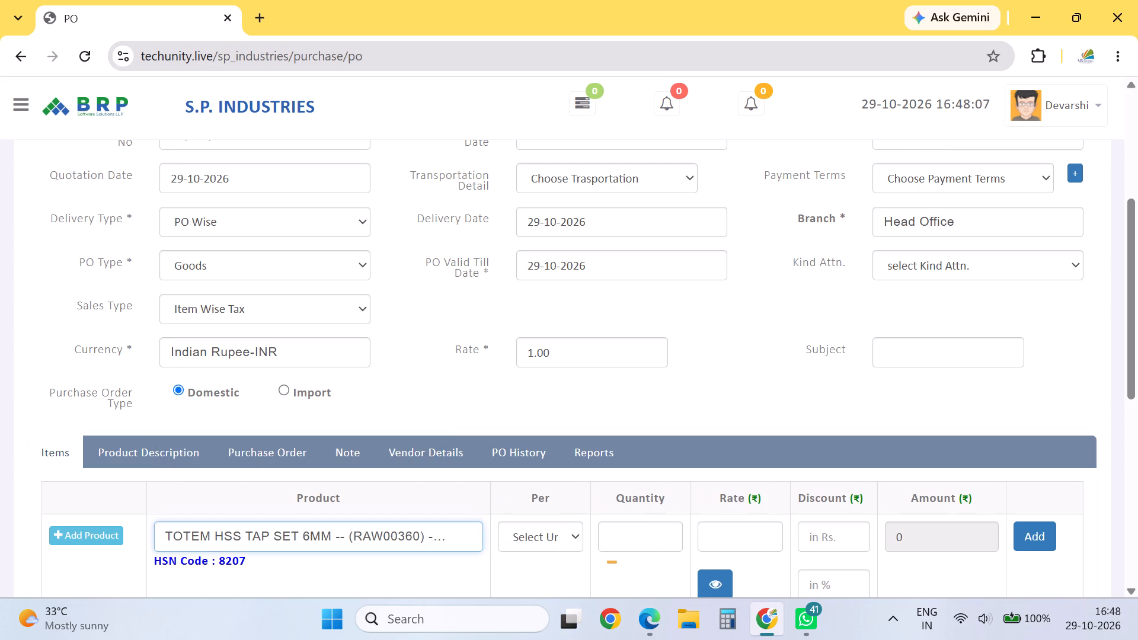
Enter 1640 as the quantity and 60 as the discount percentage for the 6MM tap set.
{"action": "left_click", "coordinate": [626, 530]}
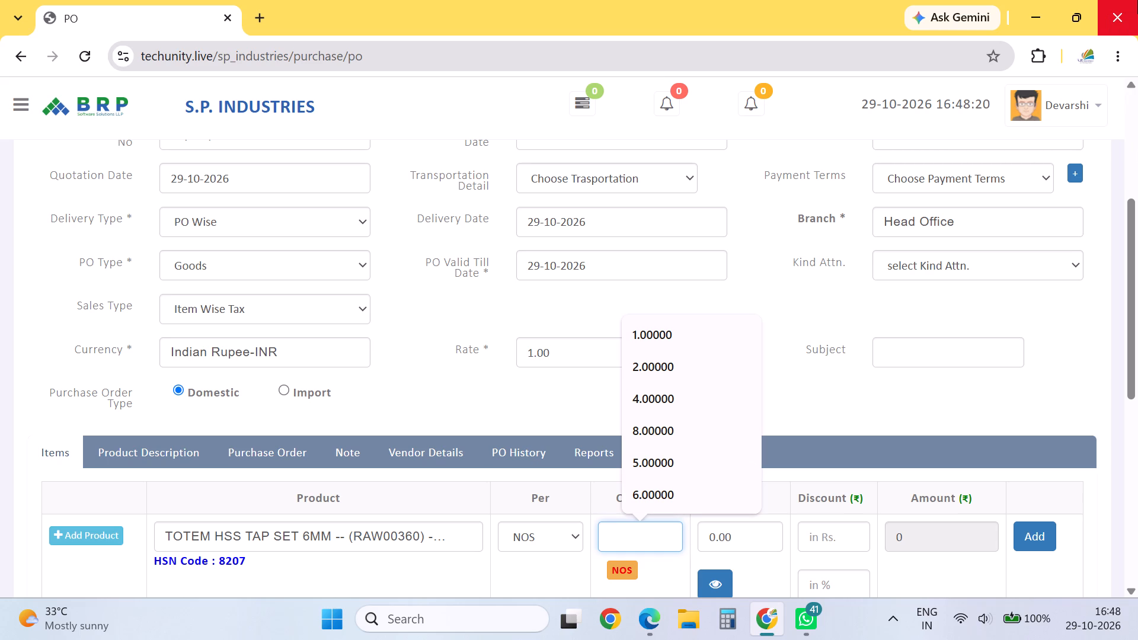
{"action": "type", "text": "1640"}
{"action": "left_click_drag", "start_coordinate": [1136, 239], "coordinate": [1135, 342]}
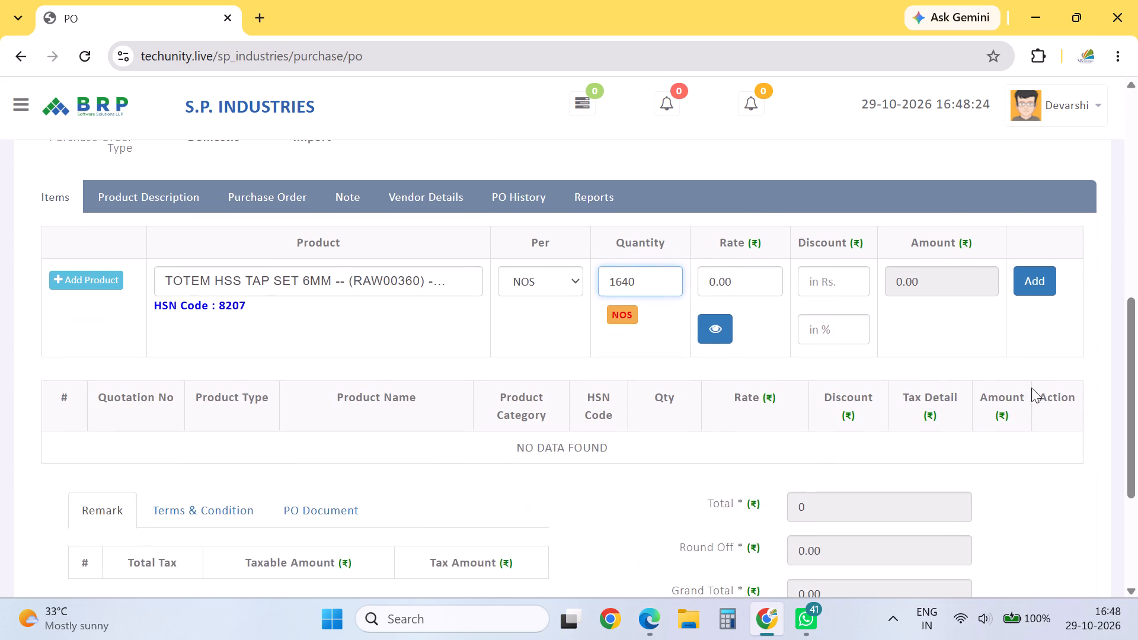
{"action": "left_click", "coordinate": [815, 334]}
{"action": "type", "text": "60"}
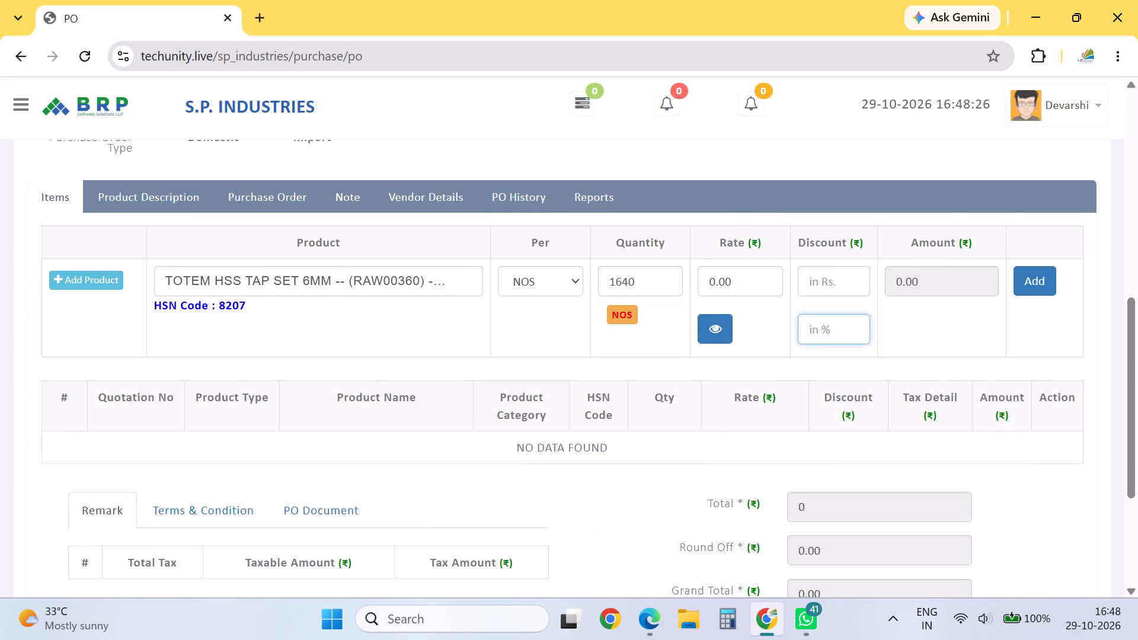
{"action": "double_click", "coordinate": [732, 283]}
Set the 6MM tap set's quantity to 1, rate to 1640 and discount to 40%, and add it to the order's items.
{"action": "double_click", "coordinate": [663, 286]}
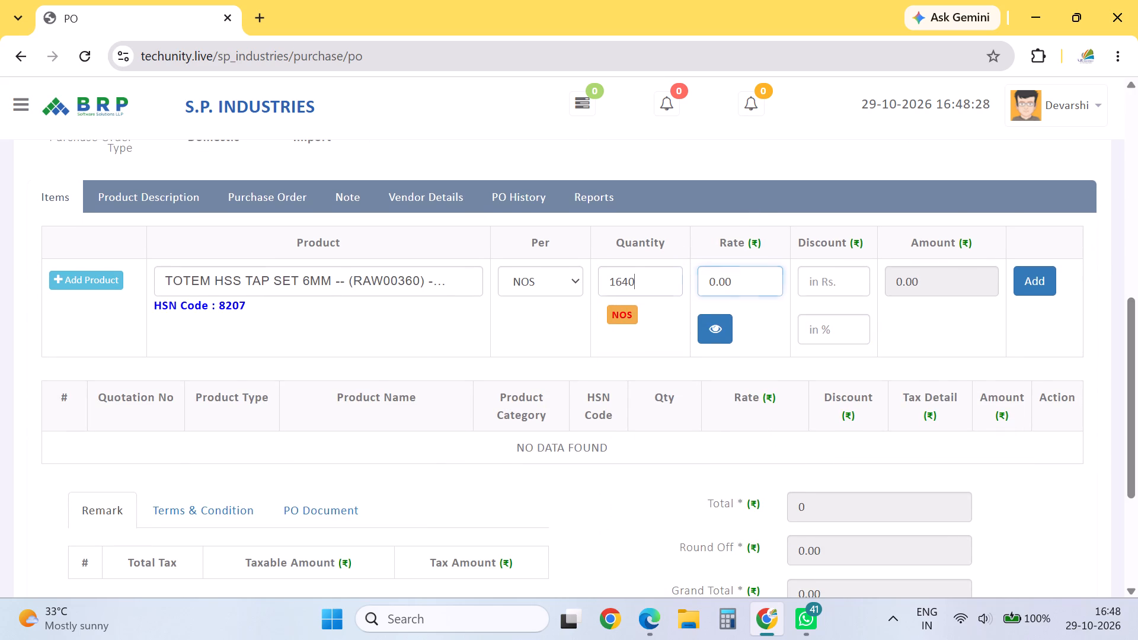
{"action": "key", "text": "1"}
{"action": "key", "text": "Tab"}
{"action": "type", "text": "1640"}
{"action": "left_click", "coordinate": [826, 342]}
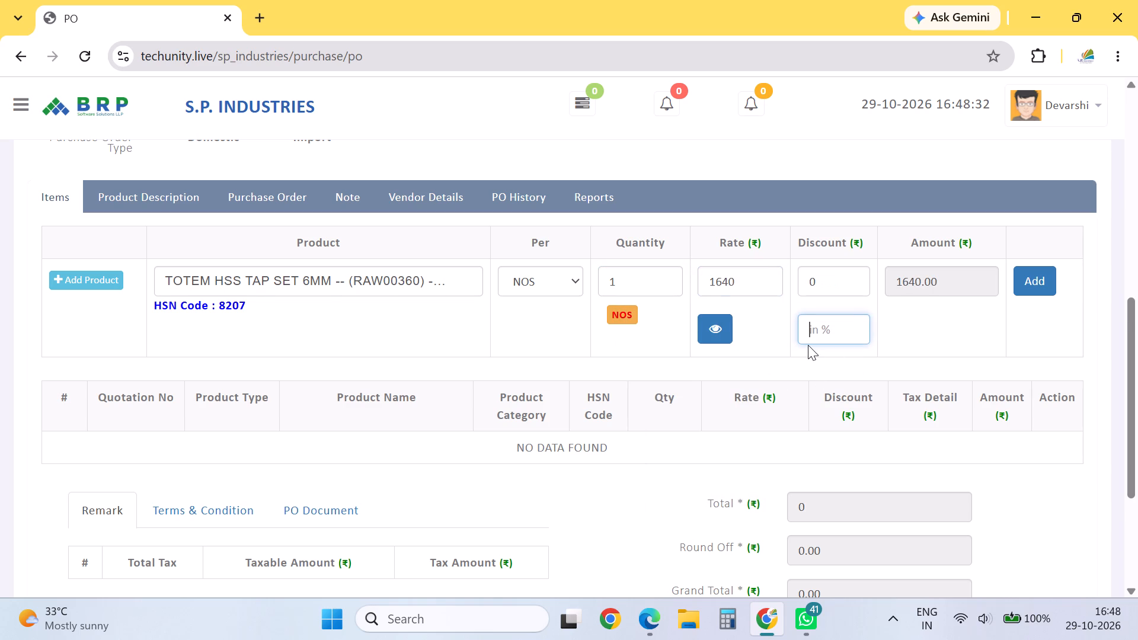
{"action": "type", "text": "60"}
{"action": "left_click_drag", "start_coordinate": [835, 337], "coordinate": [783, 331]}
{"action": "key", "text": "BackSpace"}
{"action": "type", "text": "40"}
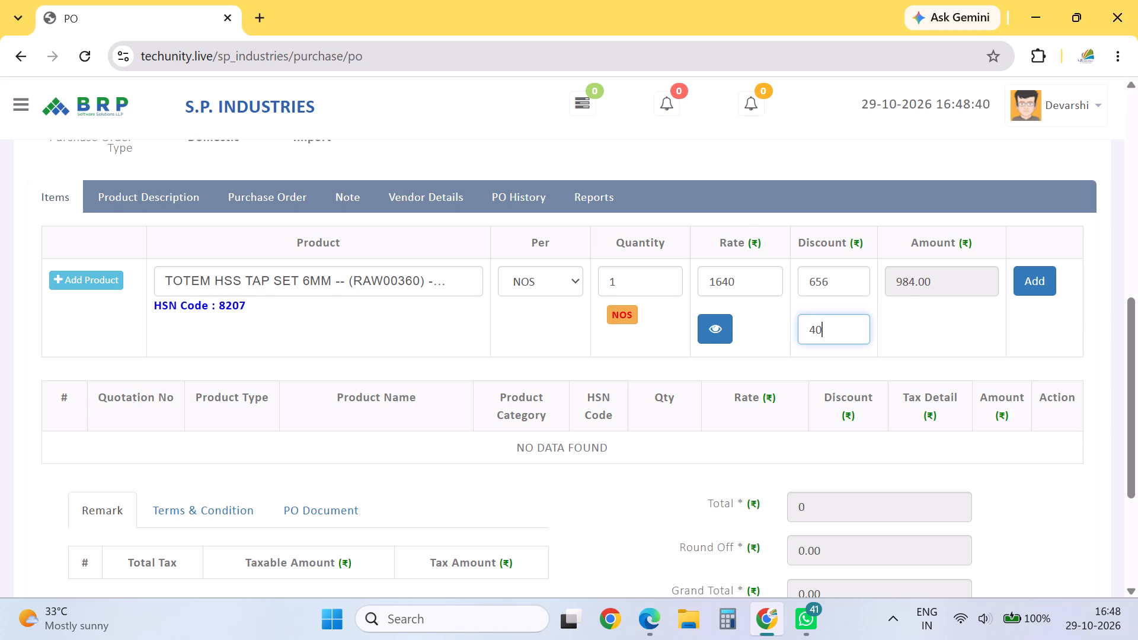
{"action": "left_click", "coordinate": [1041, 277]}
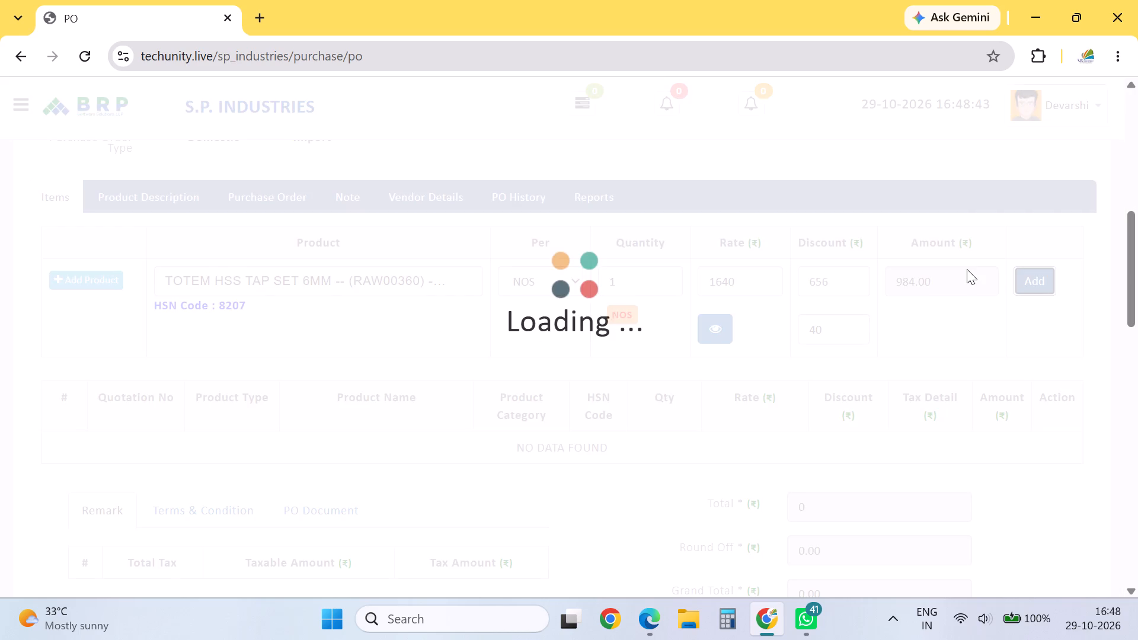
Submit the new purchase order.
{"action": "left_click_drag", "start_coordinate": [1137, 332], "coordinate": [1121, 639]}
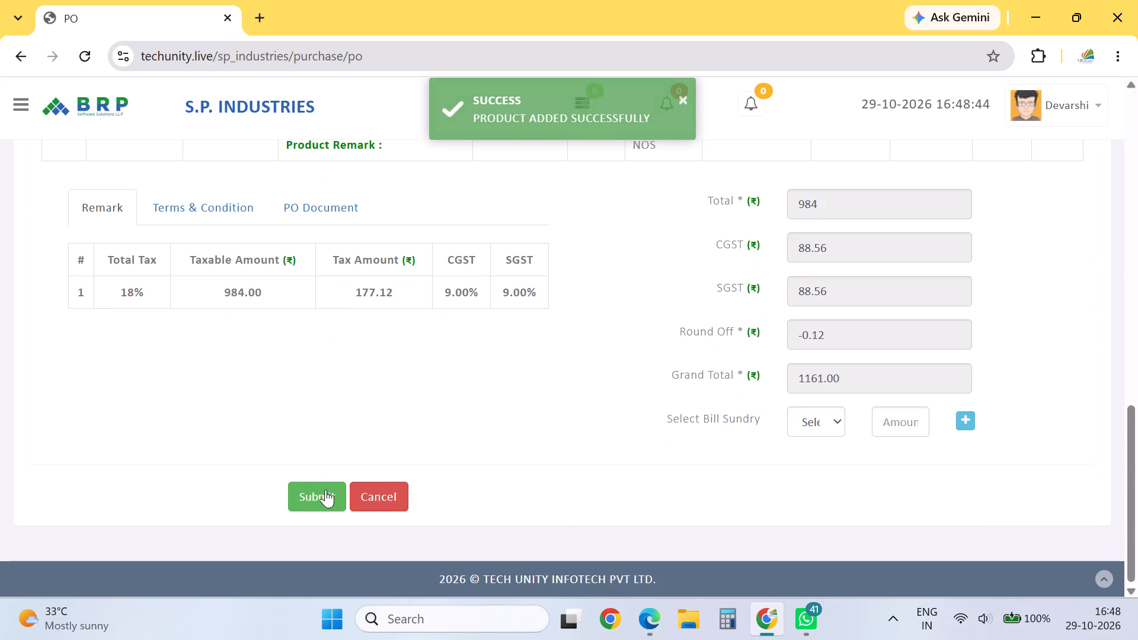
{"action": "left_click", "coordinate": [325, 489]}
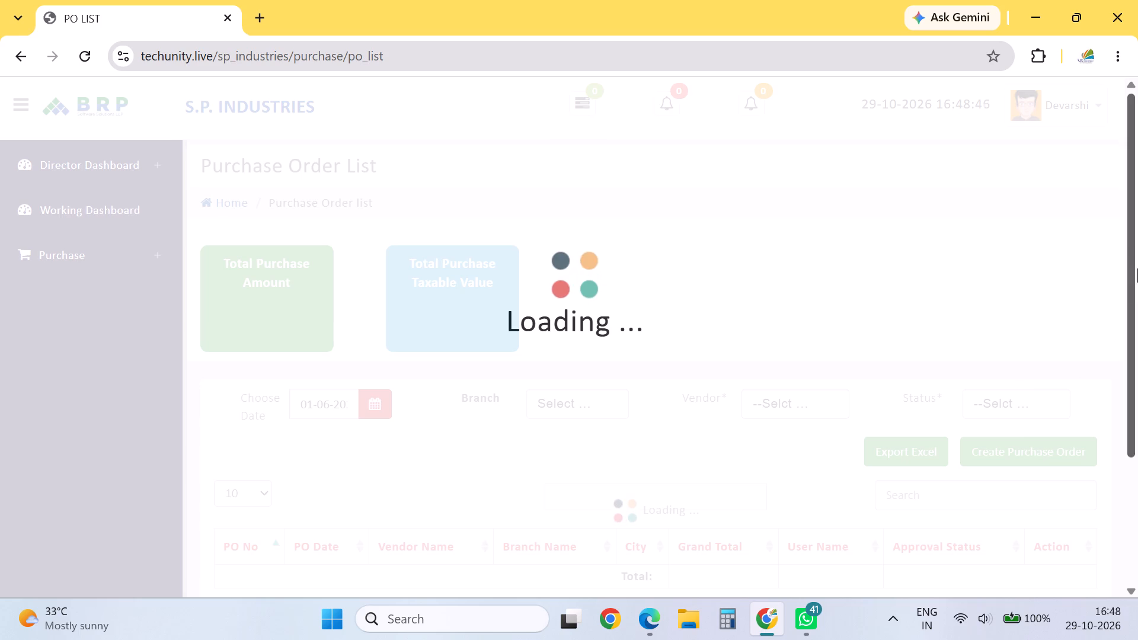
Open the just-submitted PATEL CORPORATION purchase order from the order list for editing.
{"action": "left_click_drag", "start_coordinate": [1137, 238], "coordinate": [1137, 277]}
{"action": "left_click", "coordinate": [1003, 495]}
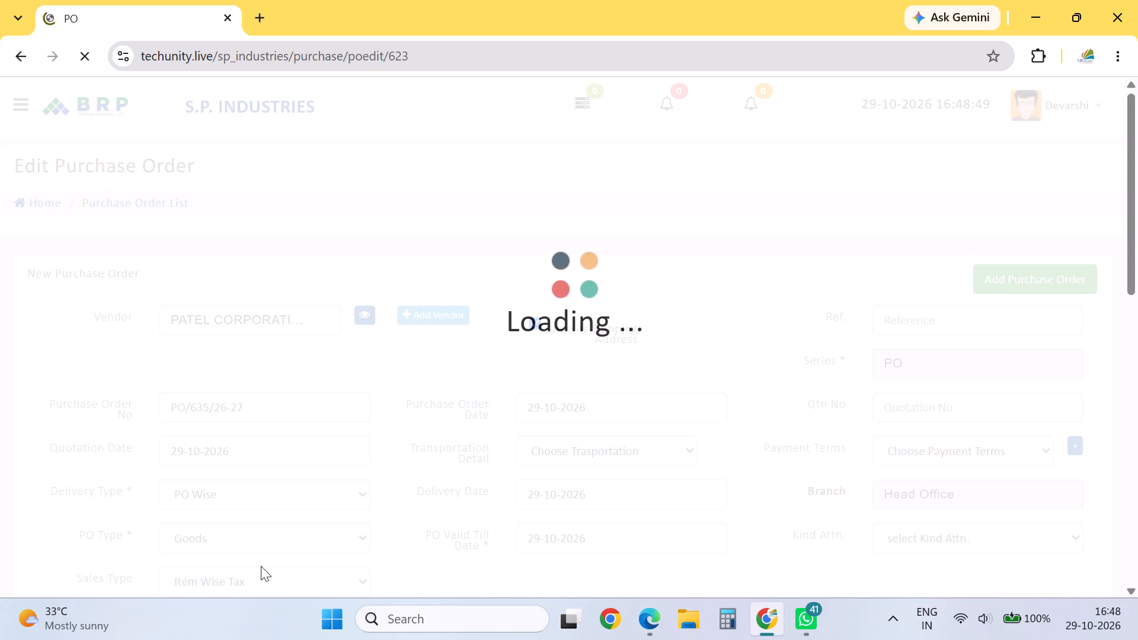
Look through the TAP products in the item entry row and select TOTEM HSS TAP 8MM (RAW00425).
{"action": "left_click_drag", "start_coordinate": [1137, 139], "coordinate": [1136, 245]}
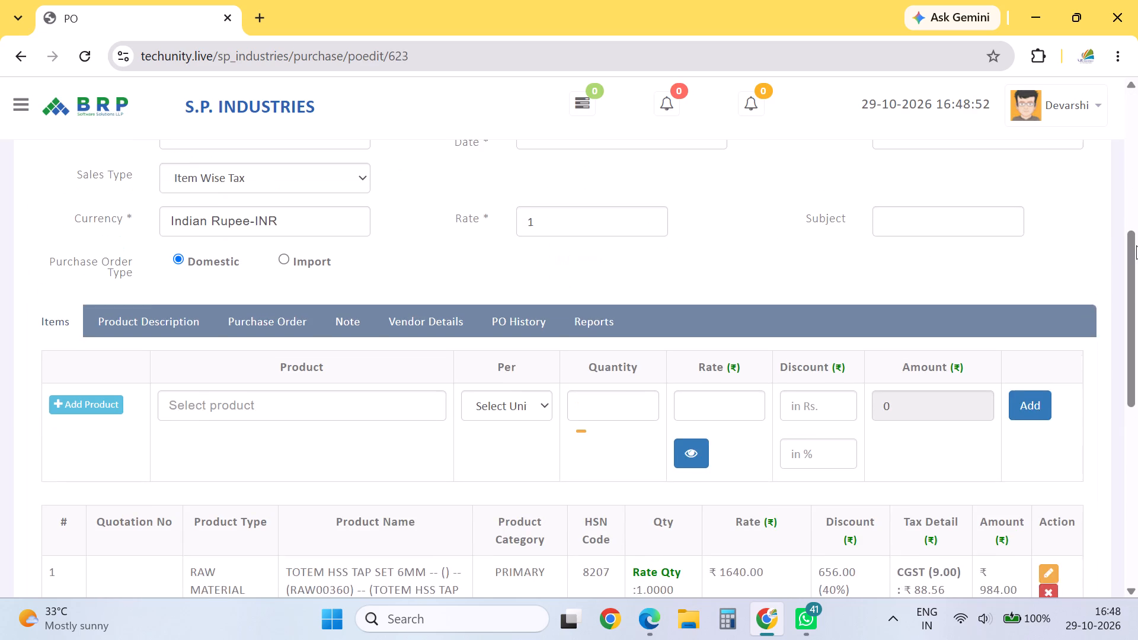
{"action": "left_click_drag", "start_coordinate": [1136, 245], "coordinate": [1136, 248]}
{"action": "left_click", "coordinate": [401, 403]}
{"action": "type", "text": "TAP"}
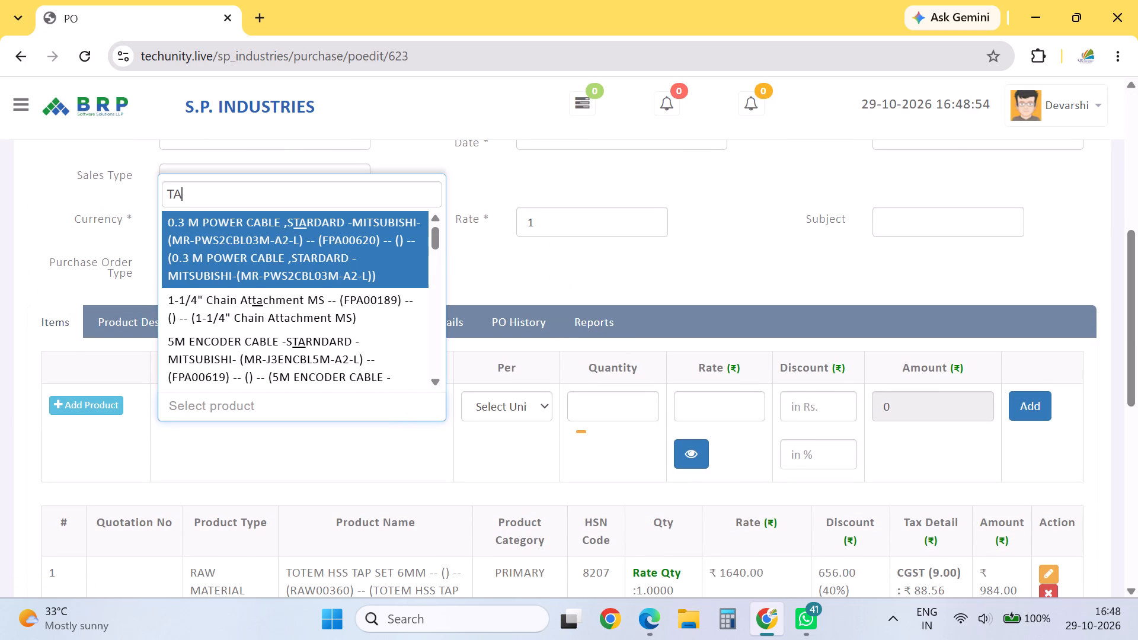
{"action": "key", "text": "Down"}
{"action": "key", "text": "Down"}
{"action": "key", "text": "Up"}
{"action": "key", "text": "Down"}
{"action": "key", "text": "Down"}
{"action": "key", "text": "Down"}
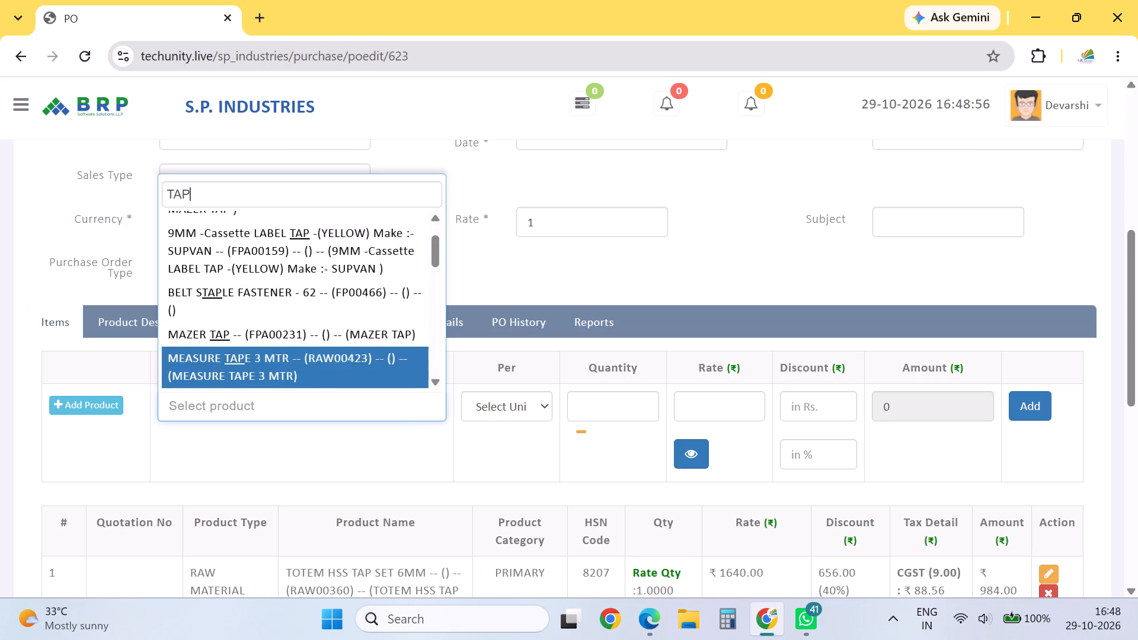
{"action": "key", "text": "Down"}
{"action": "key", "text": "Up"}
{"action": "key", "text": "Down"}
{"action": "key", "text": "Down"}
{"action": "key", "text": "Down"}
{"action": "key", "text": "Down"}
{"action": "key", "text": "Up"}
{"action": "key", "text": "Up"}
{"action": "key", "text": "Down"}
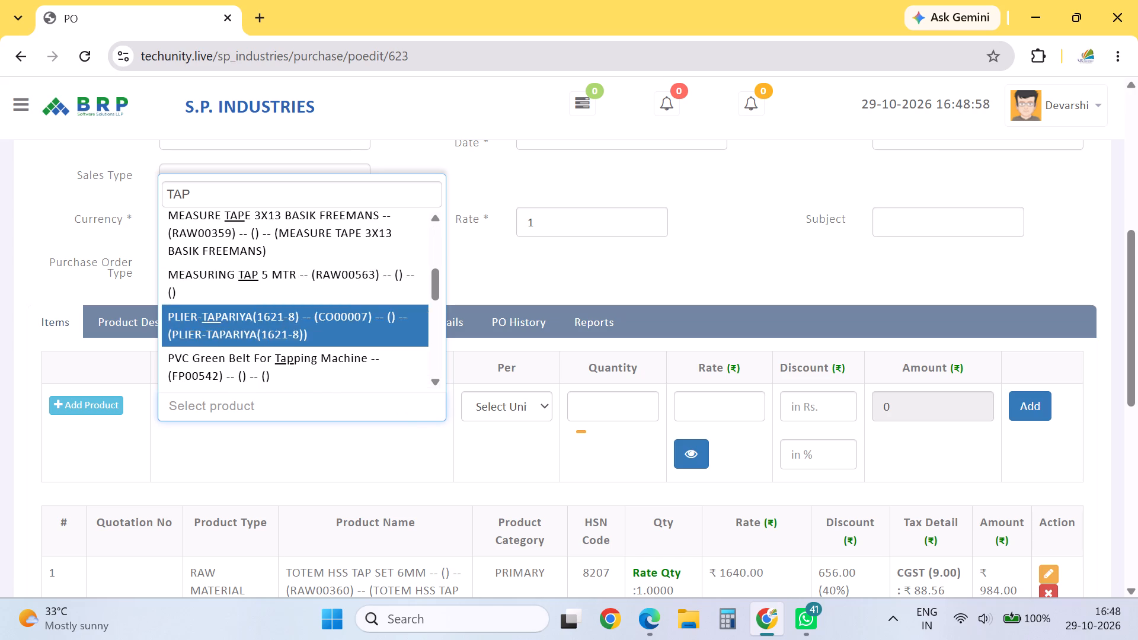
{"action": "key", "text": "Down"}
{"action": "key", "text": "Down"}
{"action": "key", "text": "Down"}
{"action": "key", "text": "Up"}
{"action": "key", "text": "Down"}
{"action": "key", "text": "Down"}
{"action": "key", "text": "Down"}
{"action": "key", "text": "Down"}
{"action": "key", "text": "Down"}
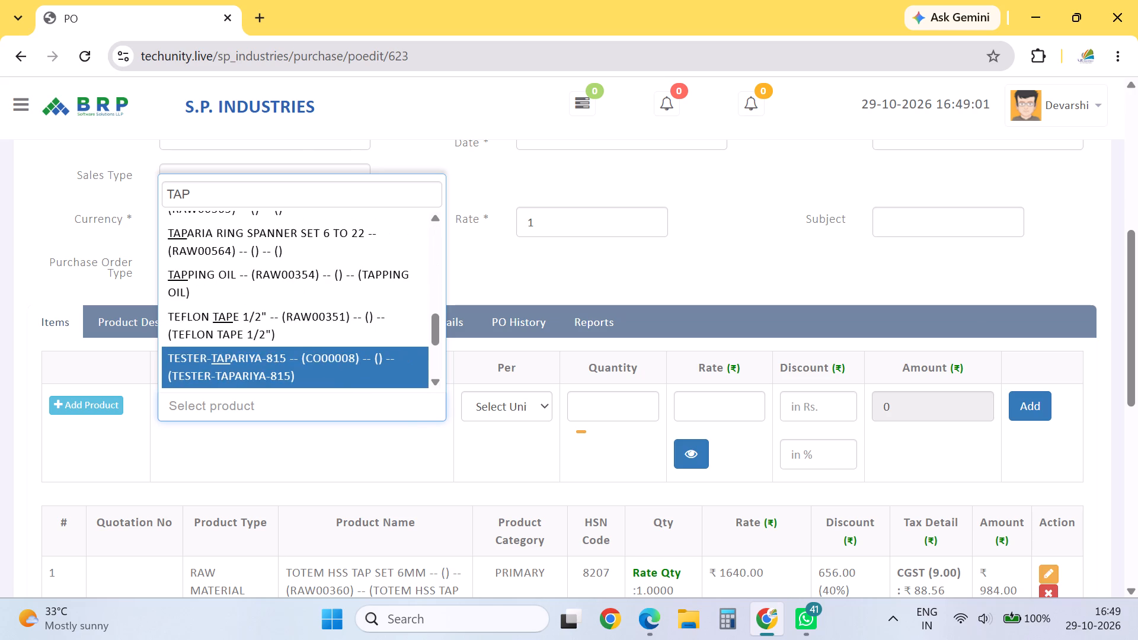
{"action": "key", "text": "Up"}
{"action": "key", "text": "Up"}
{"action": "key", "text": "Down"}
{"action": "key", "text": "Down"}
{"action": "key", "text": "Up"}
{"action": "key", "text": "Up"}
{"action": "key", "text": "Down"}
{"action": "key", "text": "Down"}
{"action": "key", "text": "Down"}
{"action": "key", "text": "Down"}
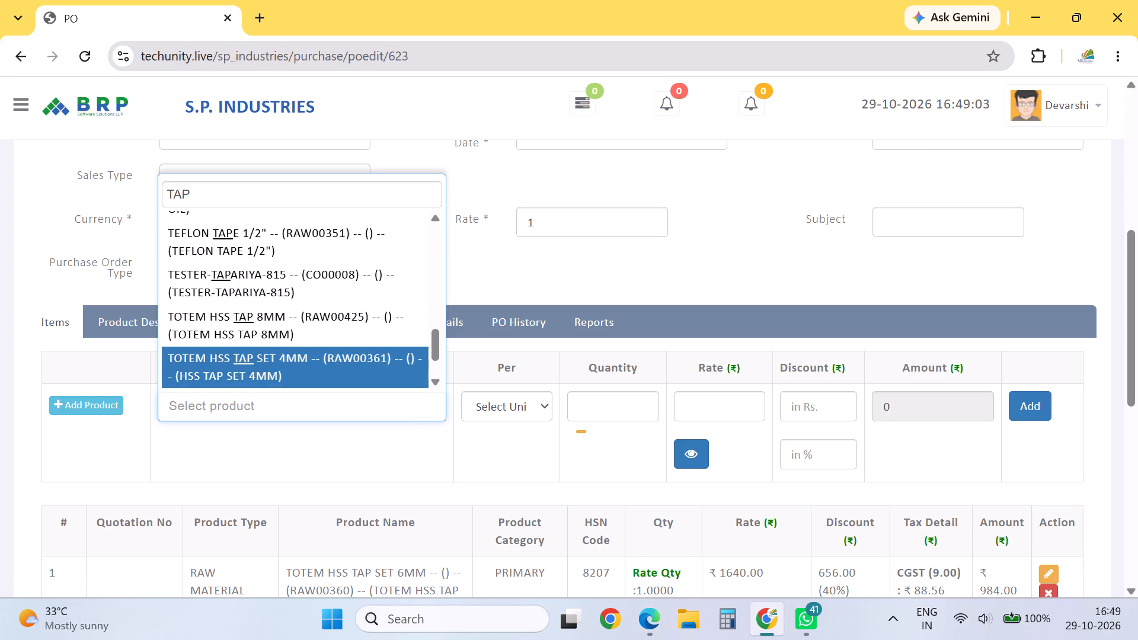
{"action": "key", "text": "Up"}
{"action": "key", "text": "Down"}
{"action": "key", "text": "Down"}
{"action": "key", "text": "Down"}
{"action": "key", "text": "Up"}
{"action": "key", "text": "Down"}
{"action": "key", "text": "Down"}
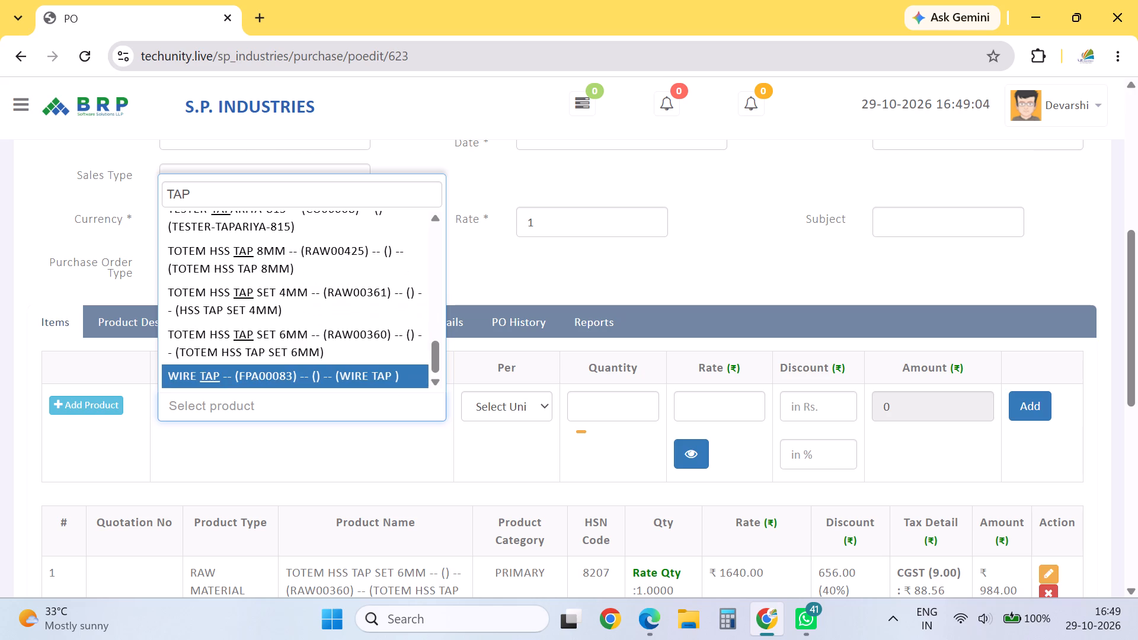
{"action": "key", "text": "Up"}
{"action": "key", "text": "Down"}
{"action": "key", "text": "Down"}
{"action": "key", "text": "Down"}
{"action": "key", "text": "Up"}
{"action": "key", "text": "Up"}
{"action": "key", "text": "Up"}
{"action": "key", "text": "Down"}
{"action": "key", "text": "Down"}
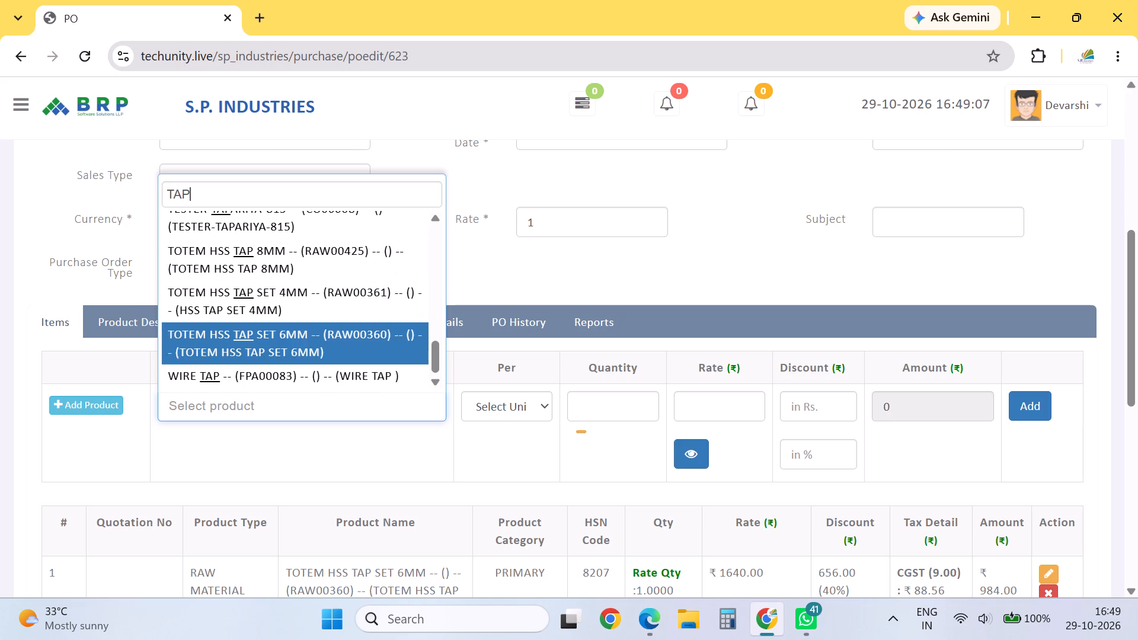
{"action": "key", "text": "Up"}
{"action": "key", "text": "Up"}
{"action": "key", "text": "Down"}
{"action": "key", "text": "Up"}
{"action": "key", "text": "Return"}
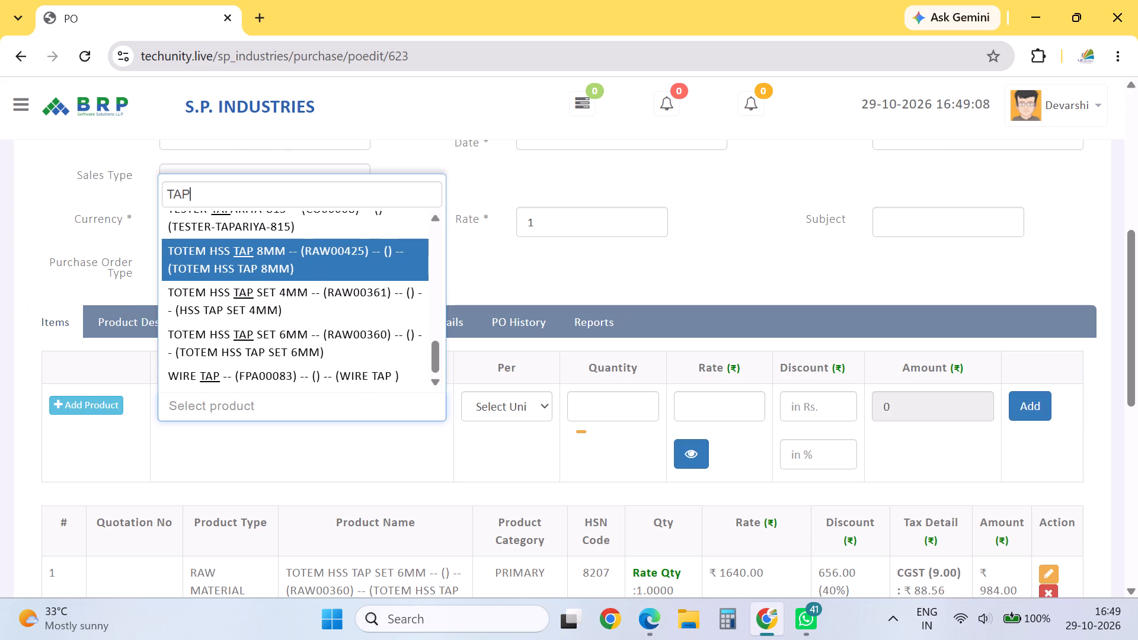
Set the TOTEM HSS TAP 8MM item's quantity to 1, rate to 1980 and discount to 40%, and add it to the order.
{"action": "left_click", "coordinate": [657, 415]}
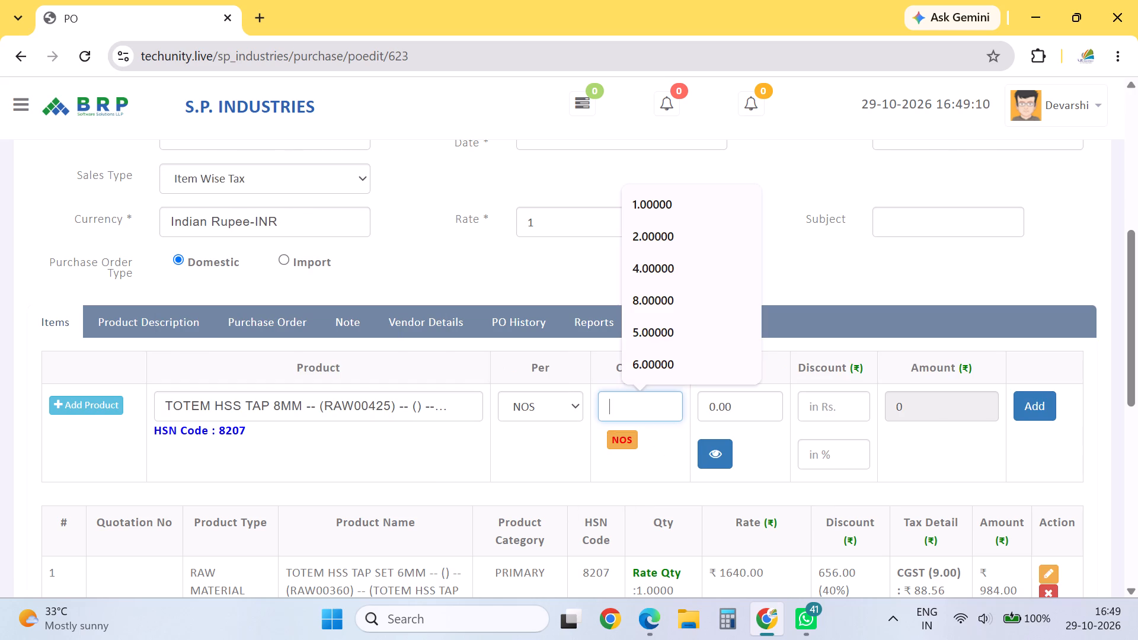
{"action": "key", "text": "1"}
{"action": "key", "text": "Tab"}
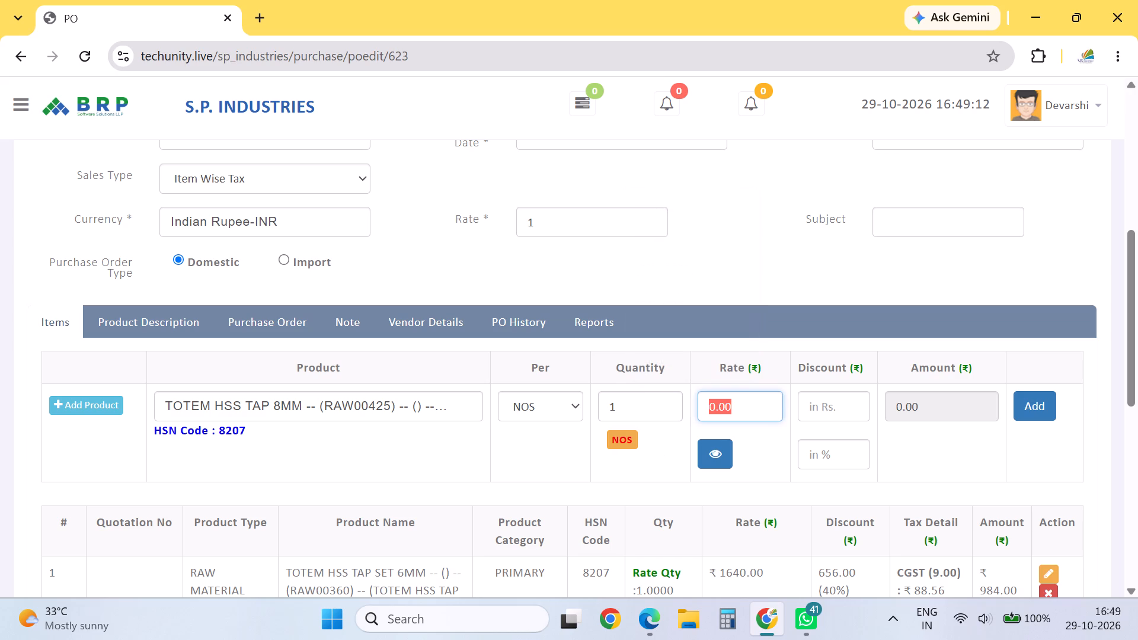
{"action": "type", "text": "1980"}
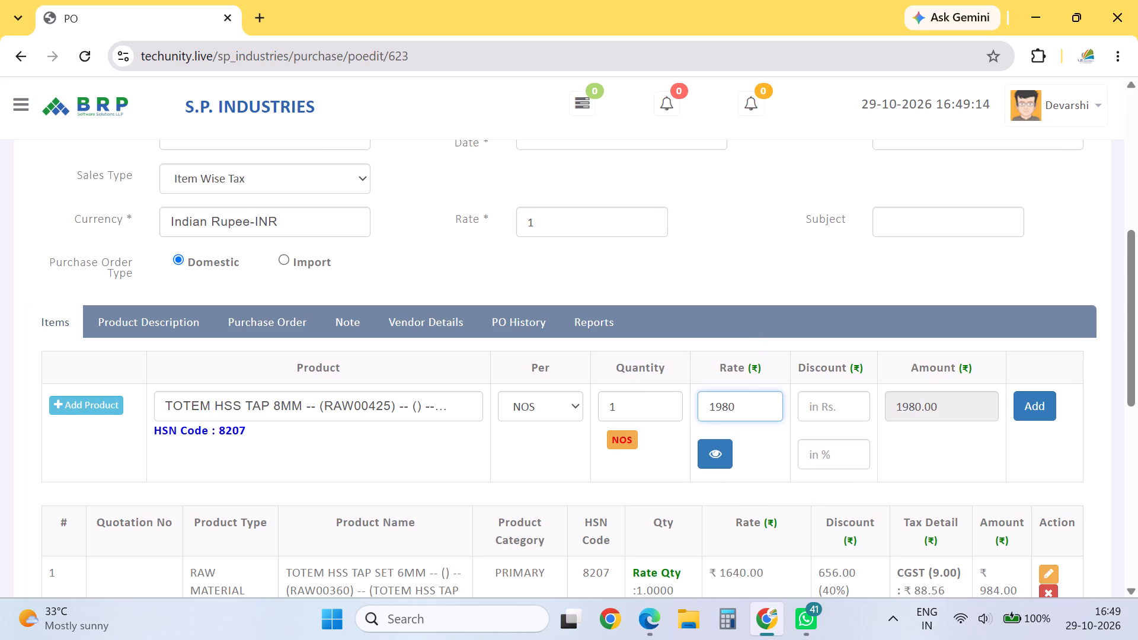
{"action": "left_click", "coordinate": [830, 454]}
{"action": "type", "text": "60"}
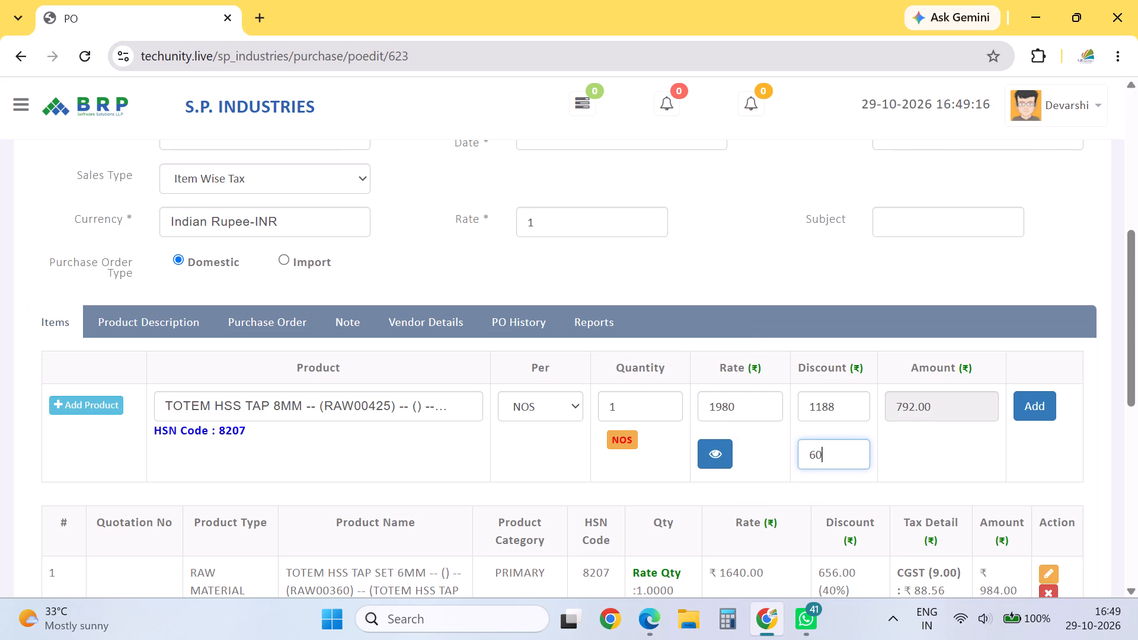
{"action": "key", "text": "BackSpace"}
{"action": "key", "text": "BackSpace"}
{"action": "type", "text": "40"}
{"action": "left_click", "coordinate": [1027, 411]}
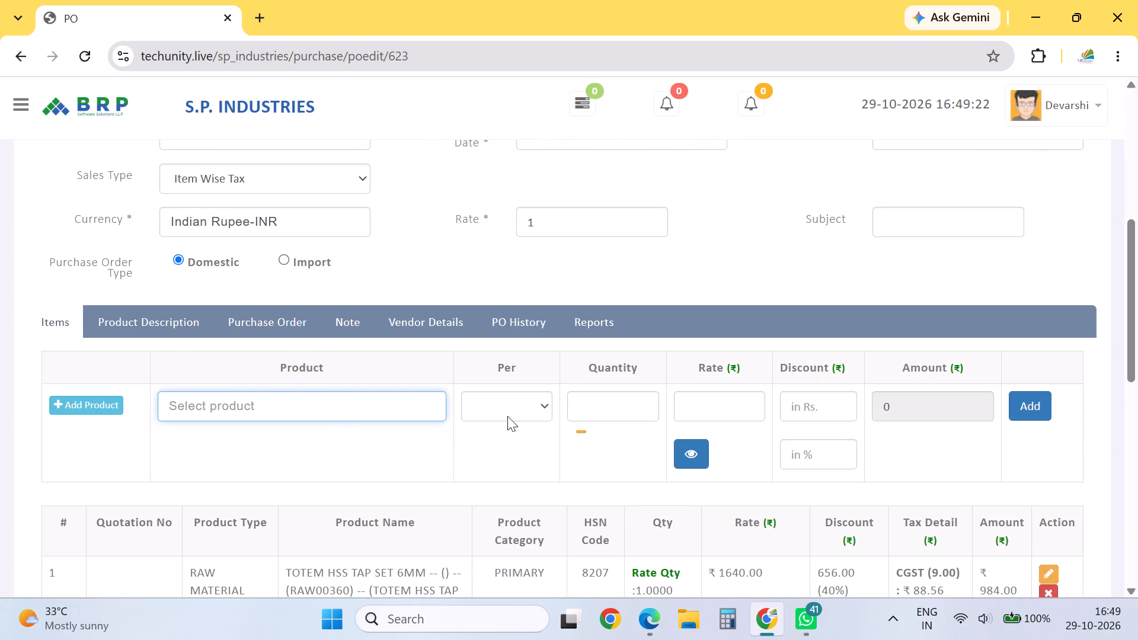
Add HSS JOBBER DRILL 4.2 MM (RAW00424) to the order with quantity 1, rate 164 and a 60% discount.
{"action": "left_click", "coordinate": [340, 393]}
{"action": "type", "text": "4.2"}
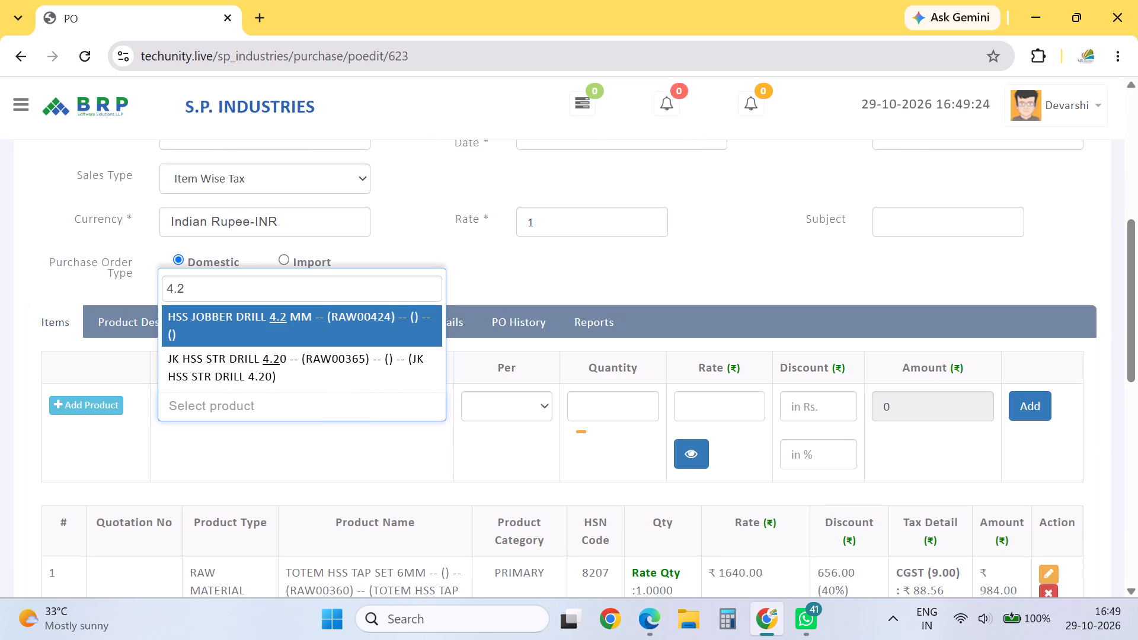
{"action": "key", "text": "Down"}
{"action": "key", "text": "Up"}
{"action": "key", "text": "Down"}
{"action": "key", "text": "Up"}
{"action": "key", "text": "Return"}
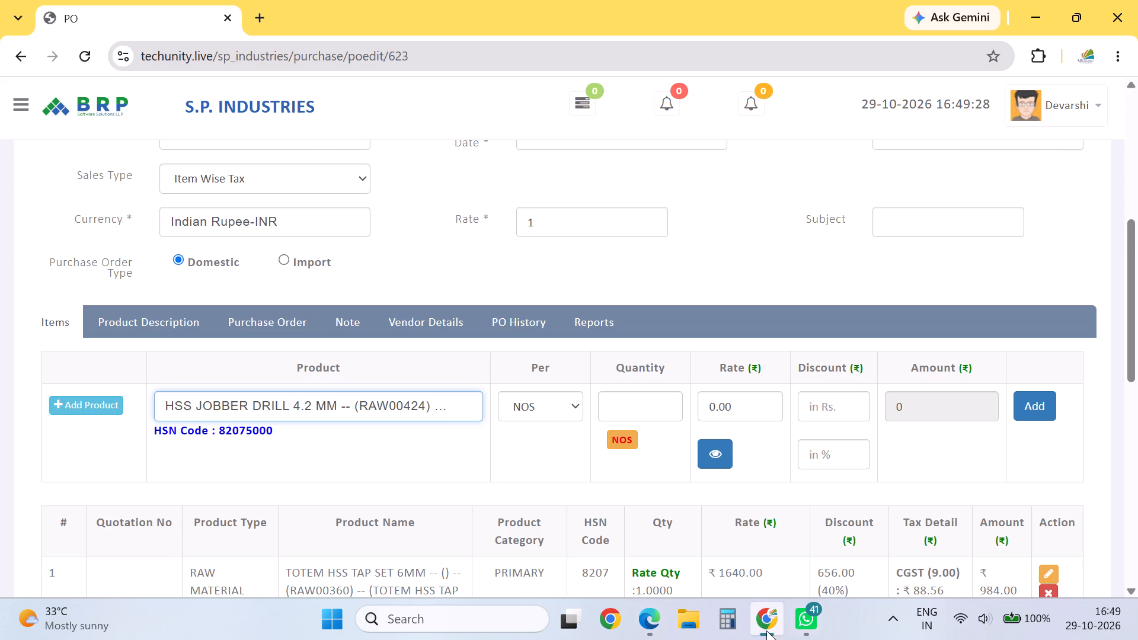
{"action": "left_click", "coordinate": [644, 399]}
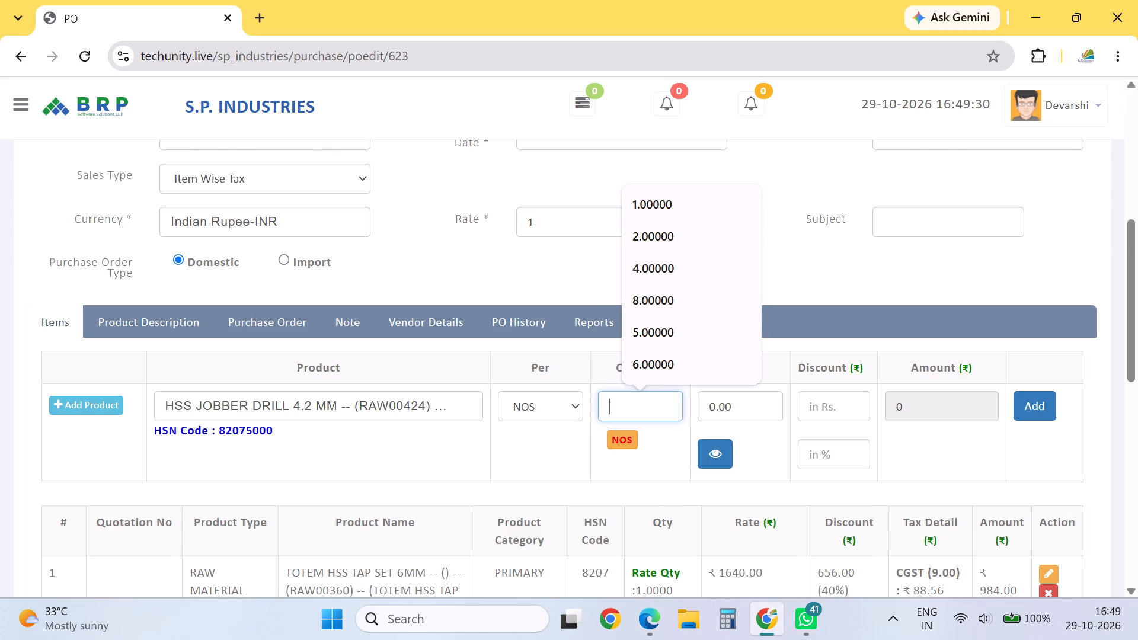
{"action": "key", "text": "1"}
{"action": "key", "text": "Tab"}
{"action": "type", "text": "164"}
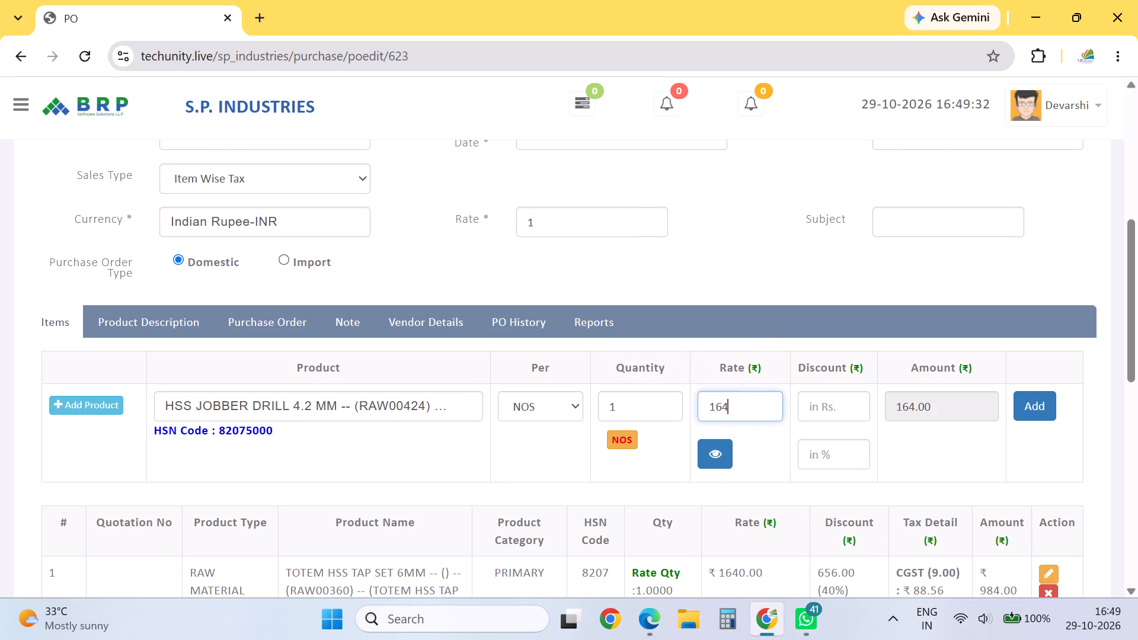
{"action": "left_click", "coordinate": [817, 459]}
{"action": "type", "text": "60"}
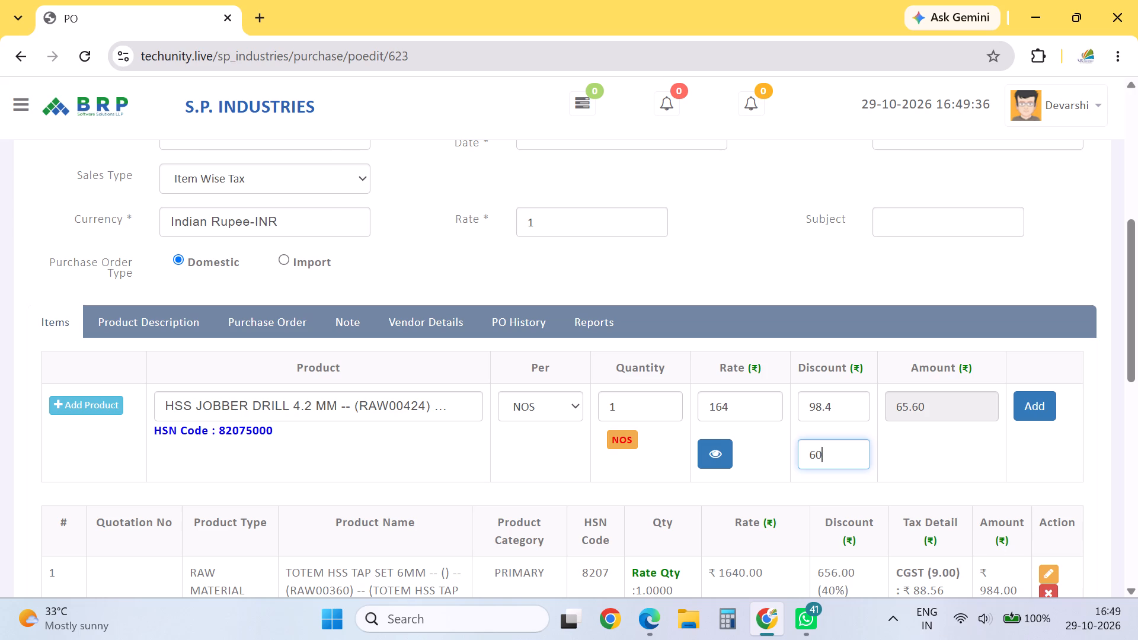
{"action": "left_click", "coordinate": [1043, 406]}
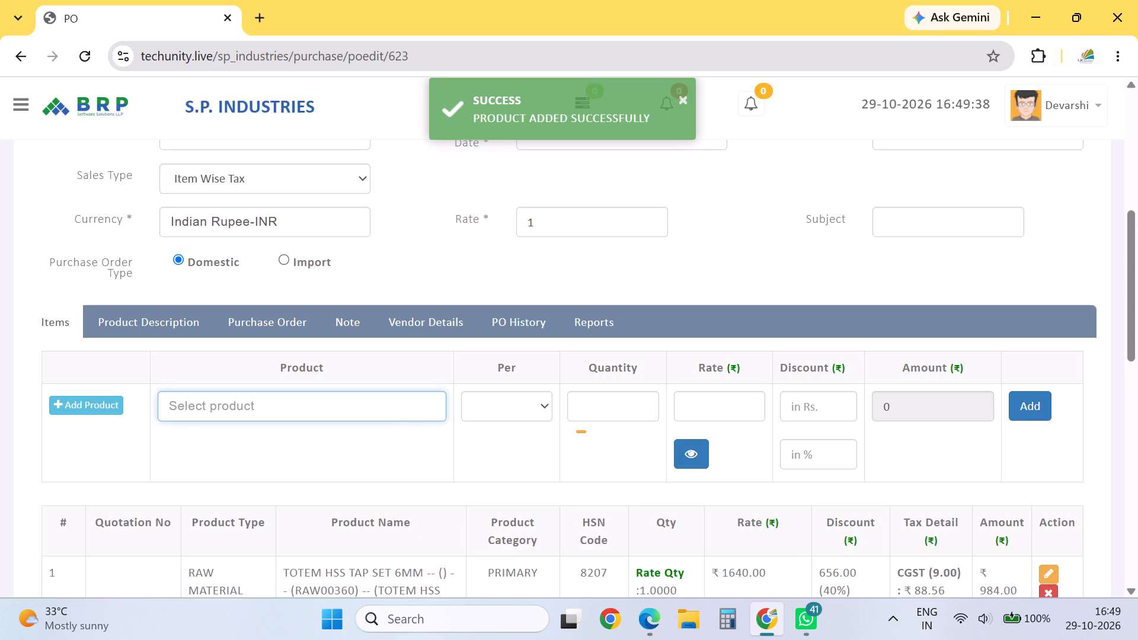
Add HSS JOBBER DRILL 6.8 MM (RAW00481) to the order with quantity 1, rate 401 and a 60% discount.
{"action": "left_click", "coordinate": [342, 407]}
{"action": "type", "text": "6.8"}
{"action": "key", "text": "Return"}
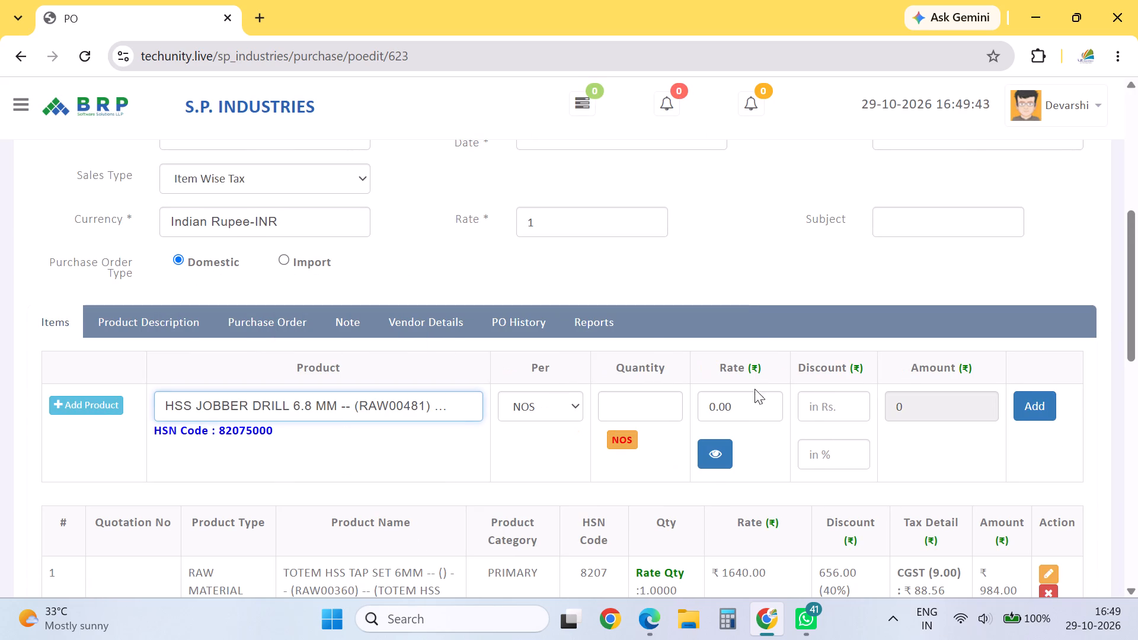
{"action": "left_click", "coordinate": [645, 411]}
{"action": "key", "text": "1"}
{"action": "key", "text": "Tab"}
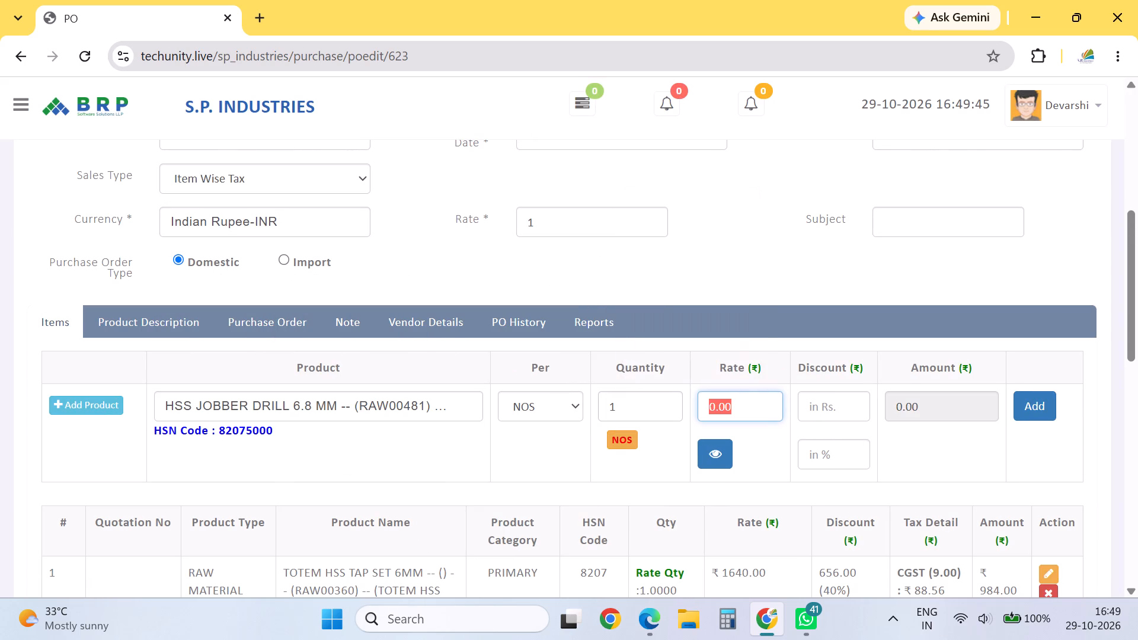
{"action": "key", "text": "0"}
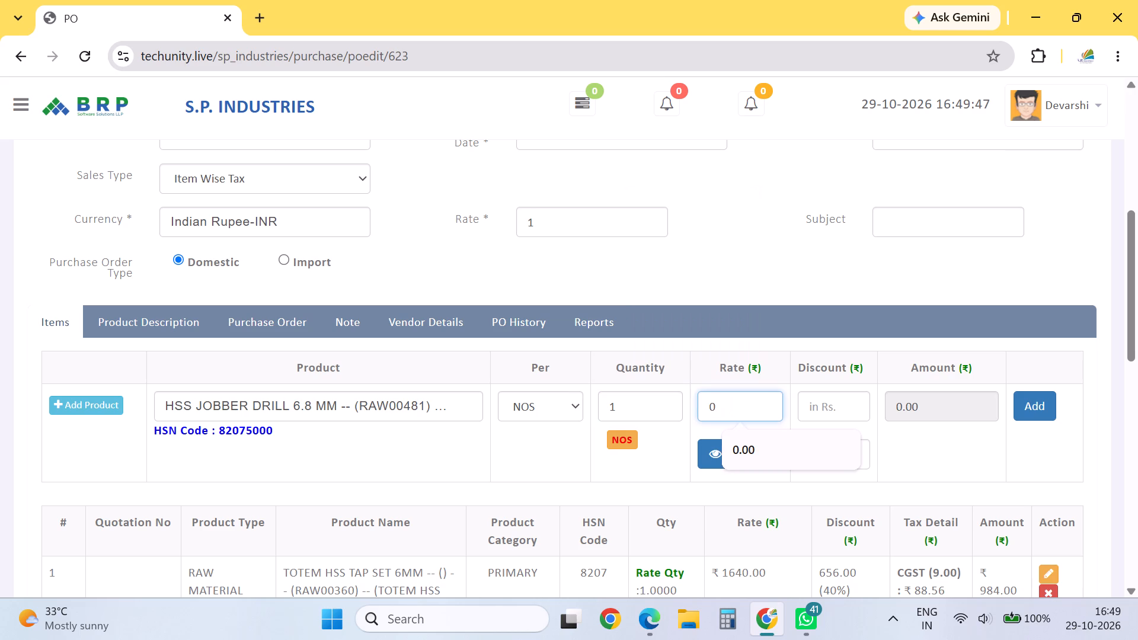
{"action": "key", "text": "BackSpace"}
{"action": "type", "text": "401"}
{"action": "key", "text": "Tab"}
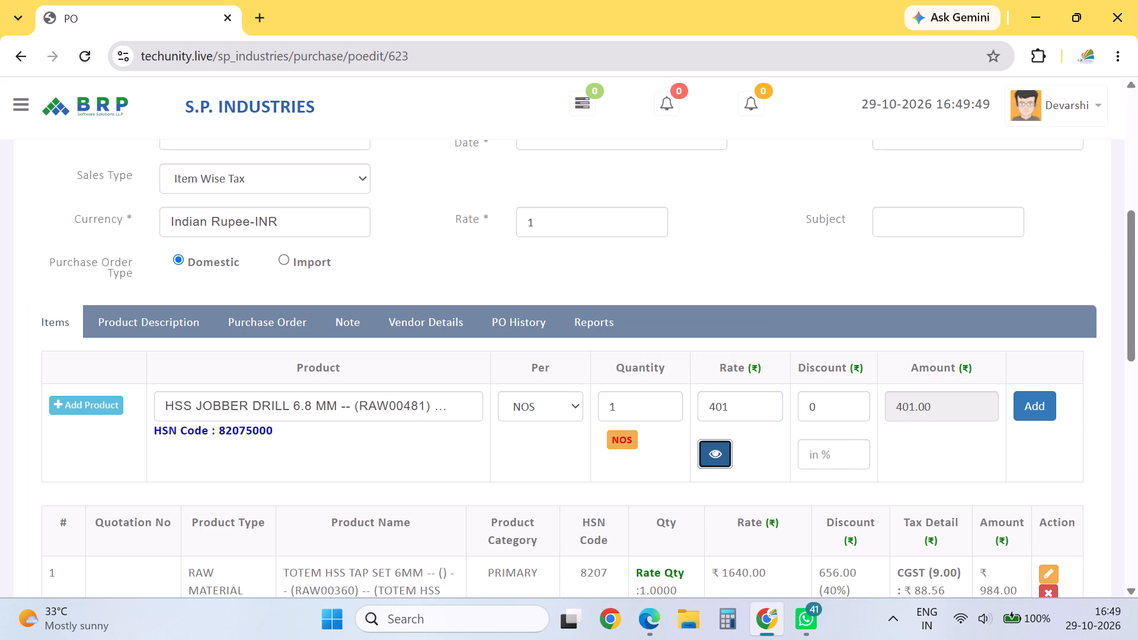
{"action": "key", "text": "Tab"}
{"action": "key", "text": "Tab"}
{"action": "type", "text": "60"}
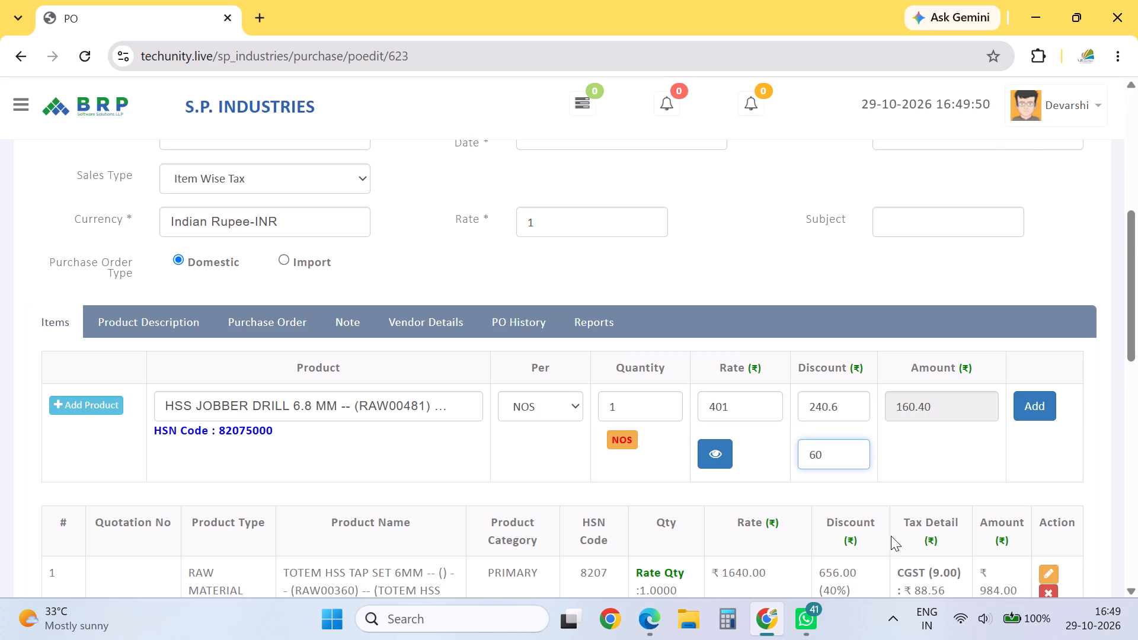
{"action": "left_click", "coordinate": [1047, 424]}
{"action": "left_click", "coordinate": [1043, 399]}
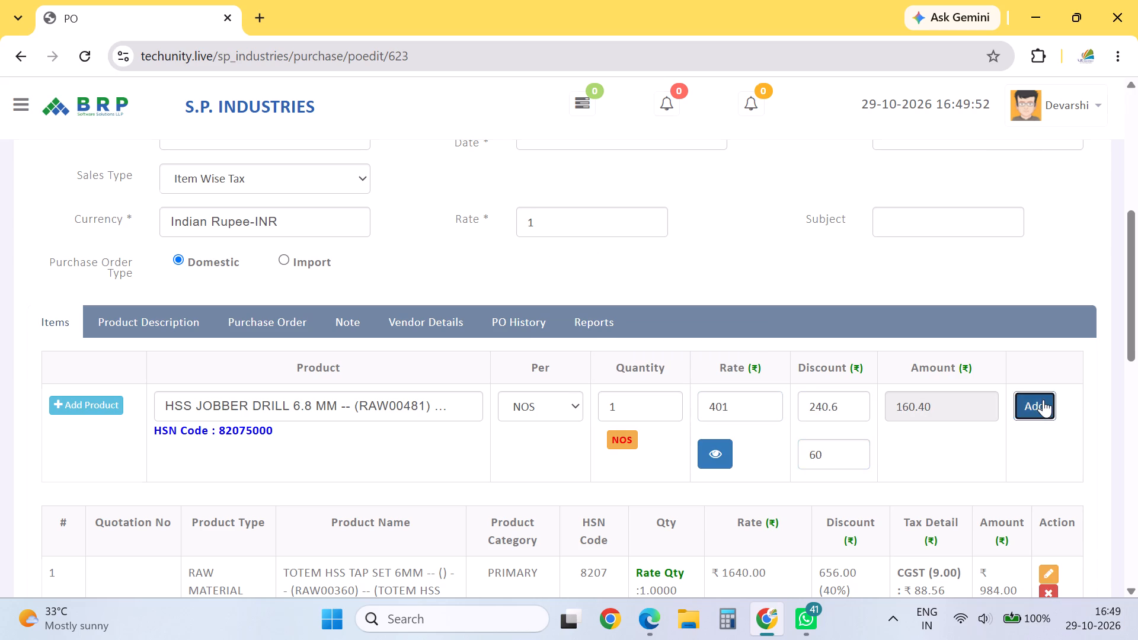
Add HSS JOBBER DRILL 5.2 MM (RAW00479) to the order with quantity 1, rate 240 and a 60% discount.
{"action": "left_click", "coordinate": [338, 437]}
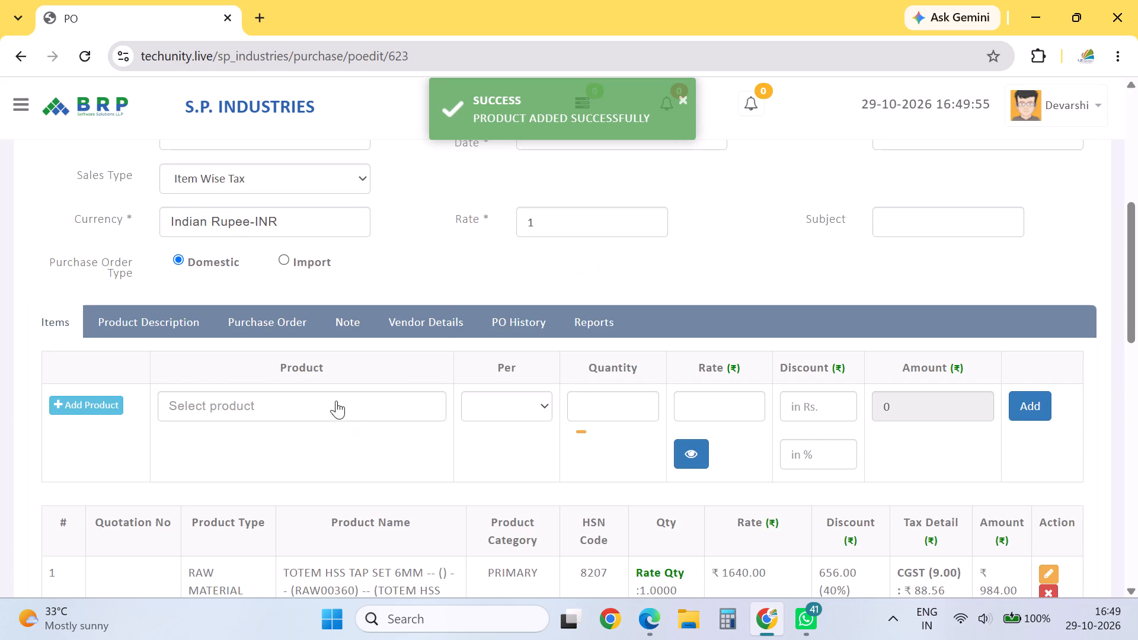
{"action": "left_click", "coordinate": [336, 398]}
{"action": "type", "text": "5.2"}
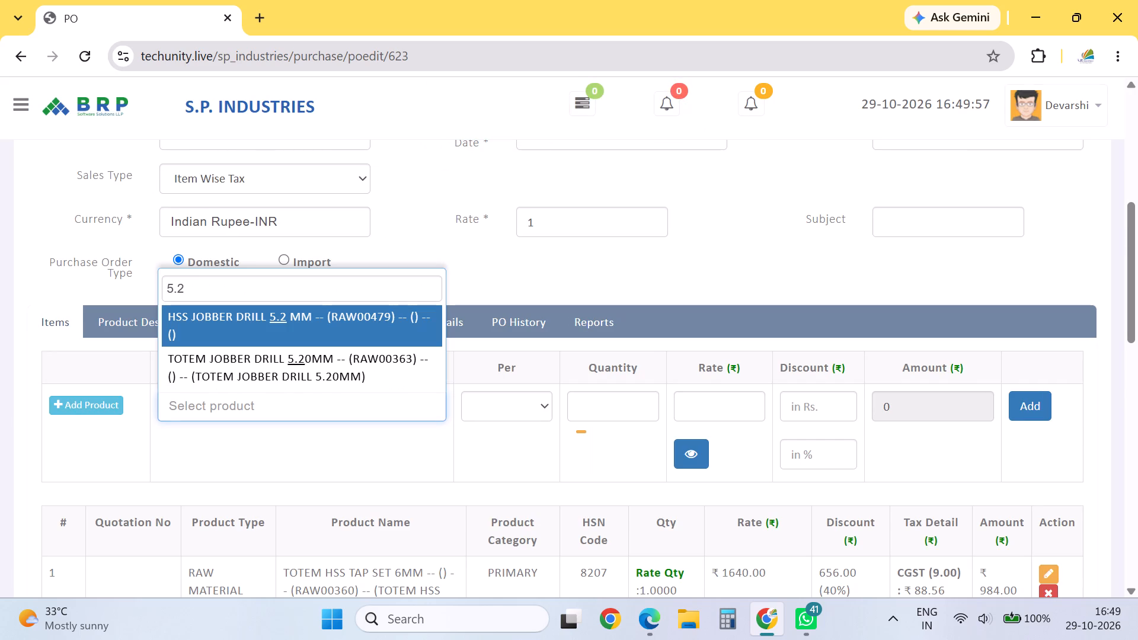
{"action": "key", "text": "Return"}
{"action": "left_click", "coordinate": [657, 417]}
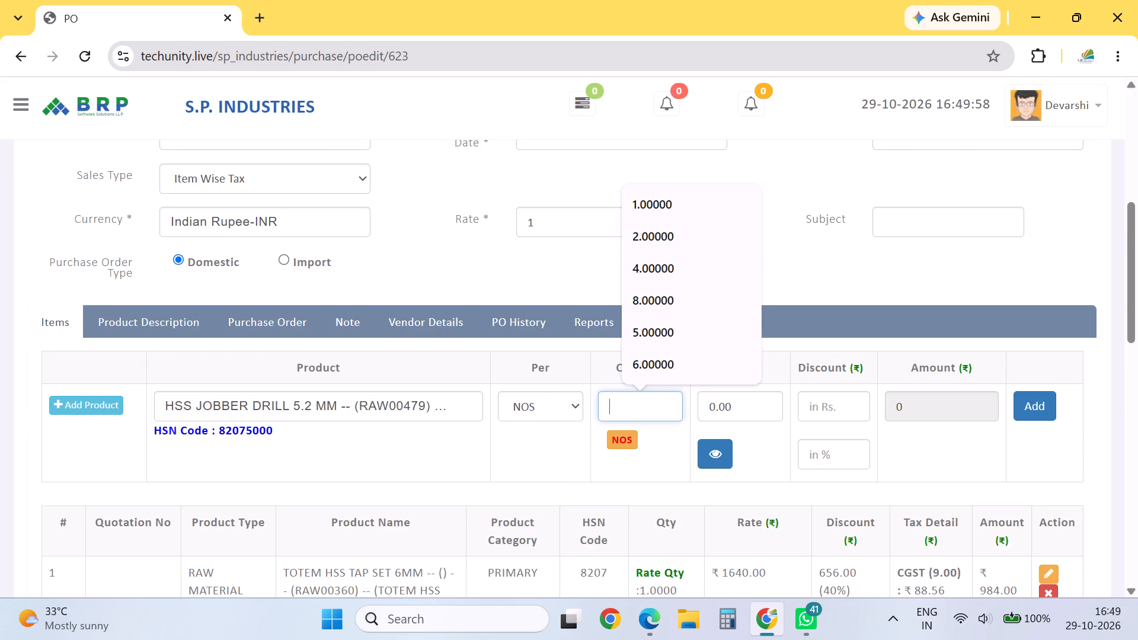
{"action": "key", "text": "1"}
{"action": "key", "text": "Tab"}
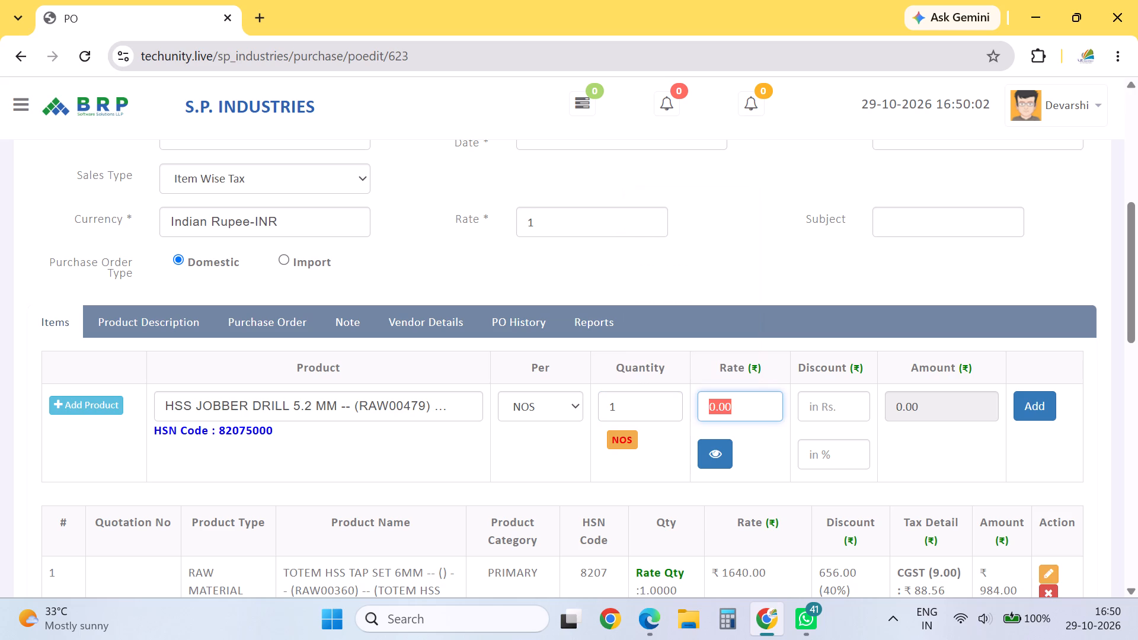
{"action": "type", "text": "240"}
{"action": "left_click", "coordinate": [818, 452]}
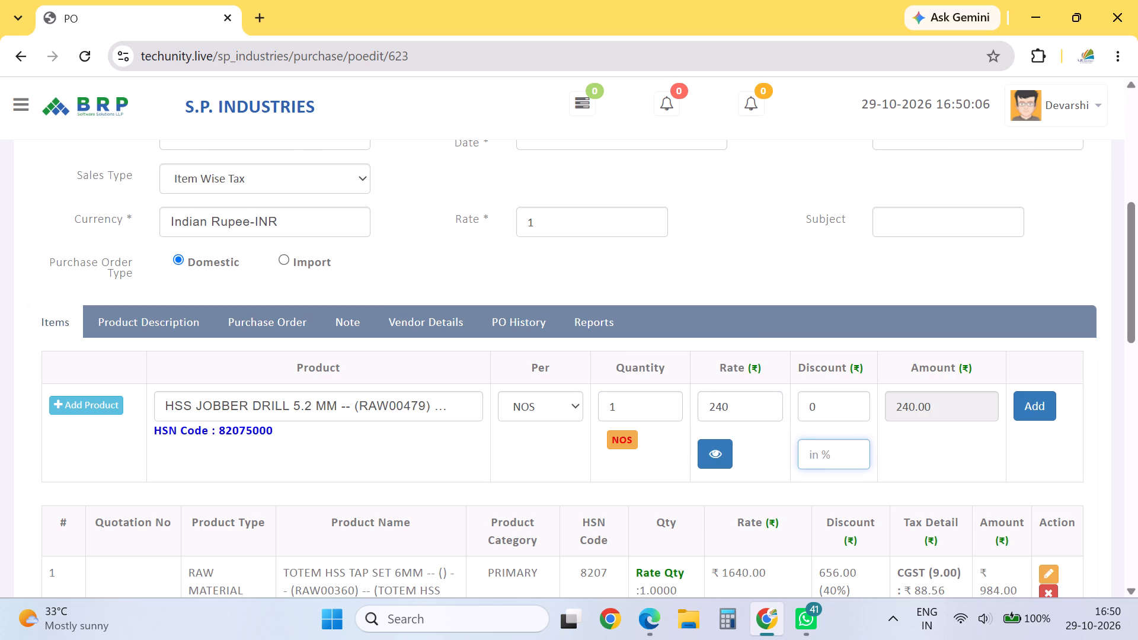
{"action": "type", "text": "60"}
{"action": "left_click", "coordinate": [1041, 412]}
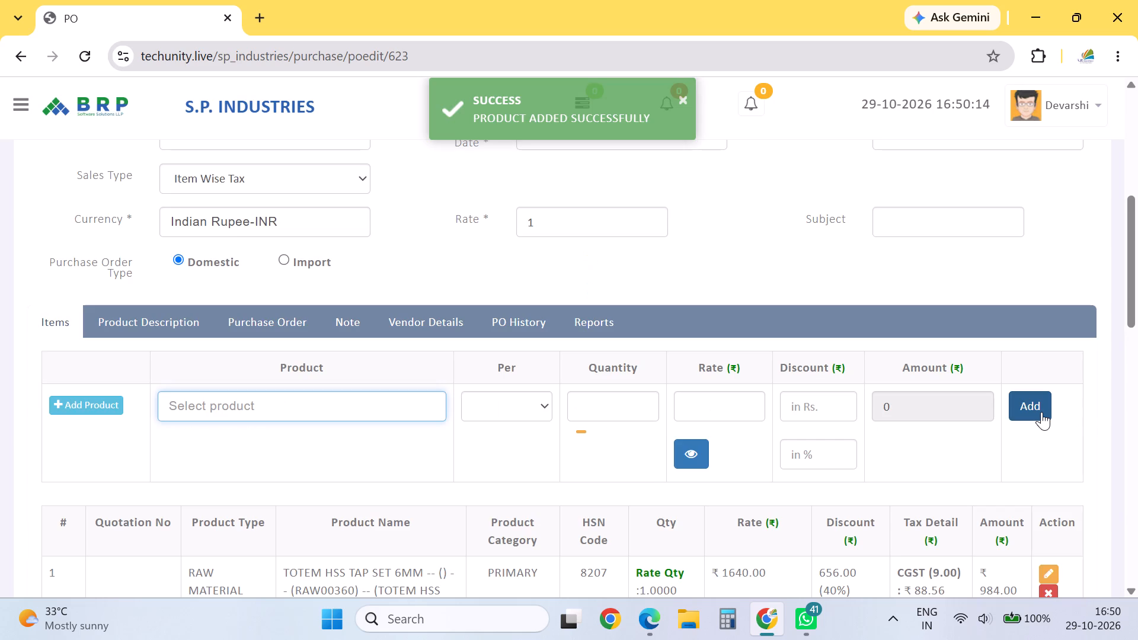
Look through the HOLE SAW products in the item entry row and select TCT HOLE SAW CUTTER 16MM (RAW00358).
{"action": "left_click", "coordinate": [285, 404]}
{"action": "type", "text": "HOLES"}
{"action": "key", "text": "BackSpace"}
{"action": "key", "text": "space"}
{"action": "type", "text": "SA"}
{"action": "key", "text": "Down"}
{"action": "key", "text": "Up"}
{"action": "key", "text": "Down"}
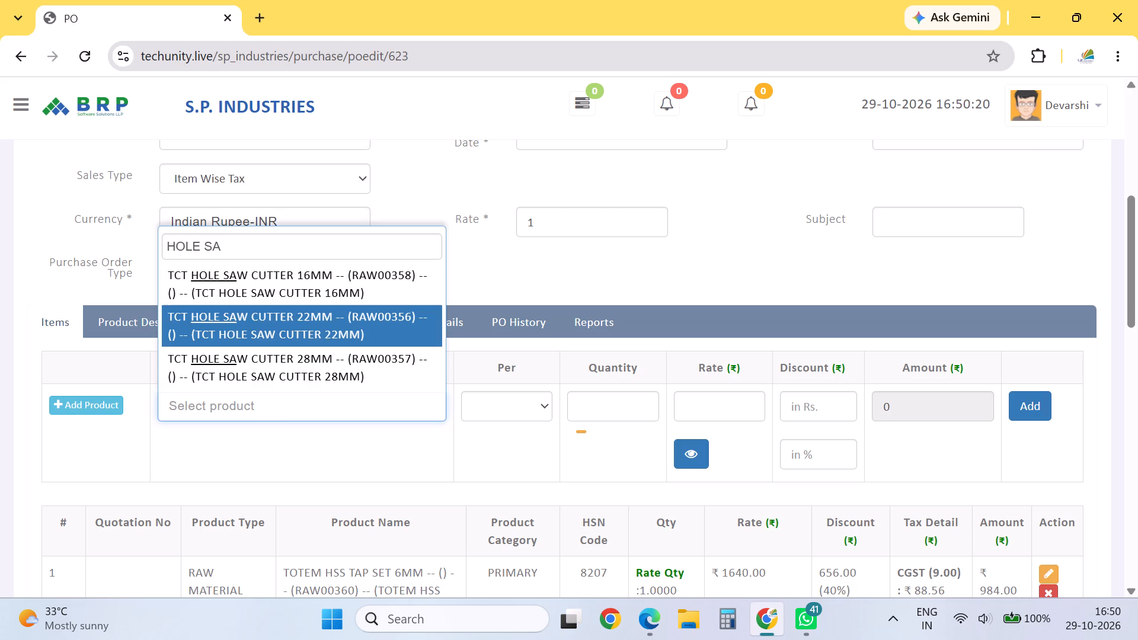
{"action": "key", "text": "Up"}
{"action": "key", "text": "Down"}
{"action": "key", "text": "Up"}
{"action": "key", "text": "Down"}
{"action": "key", "text": "Up"}
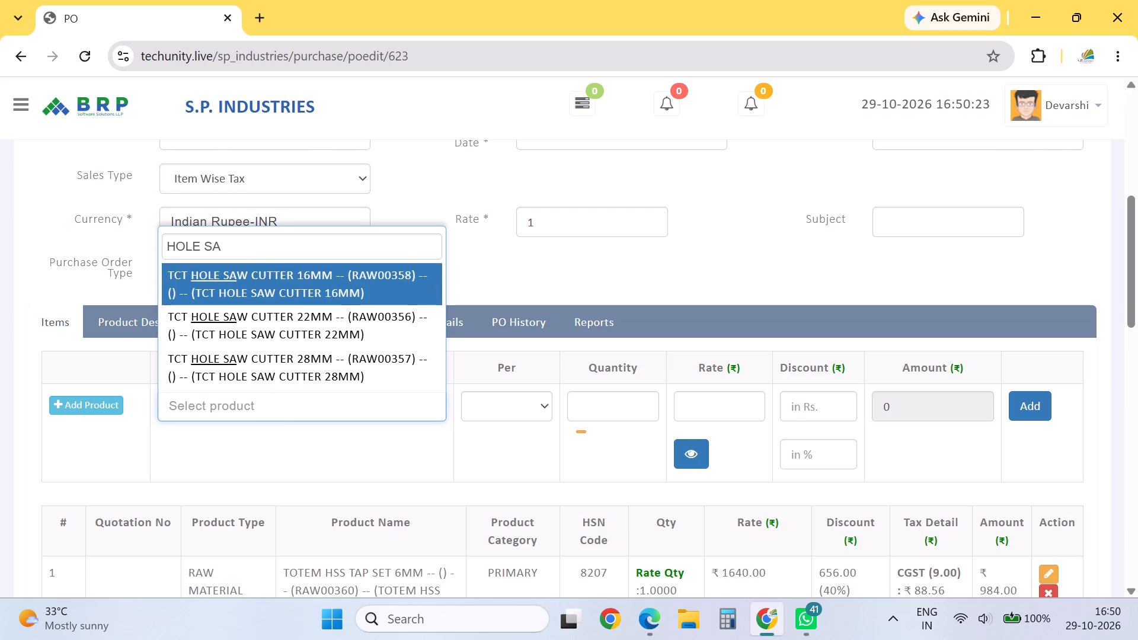
{"action": "key", "text": "Down"}
{"action": "key", "text": "Down"}
{"action": "key", "text": "Up"}
{"action": "key", "text": "Down"}
{"action": "key", "text": "Up"}
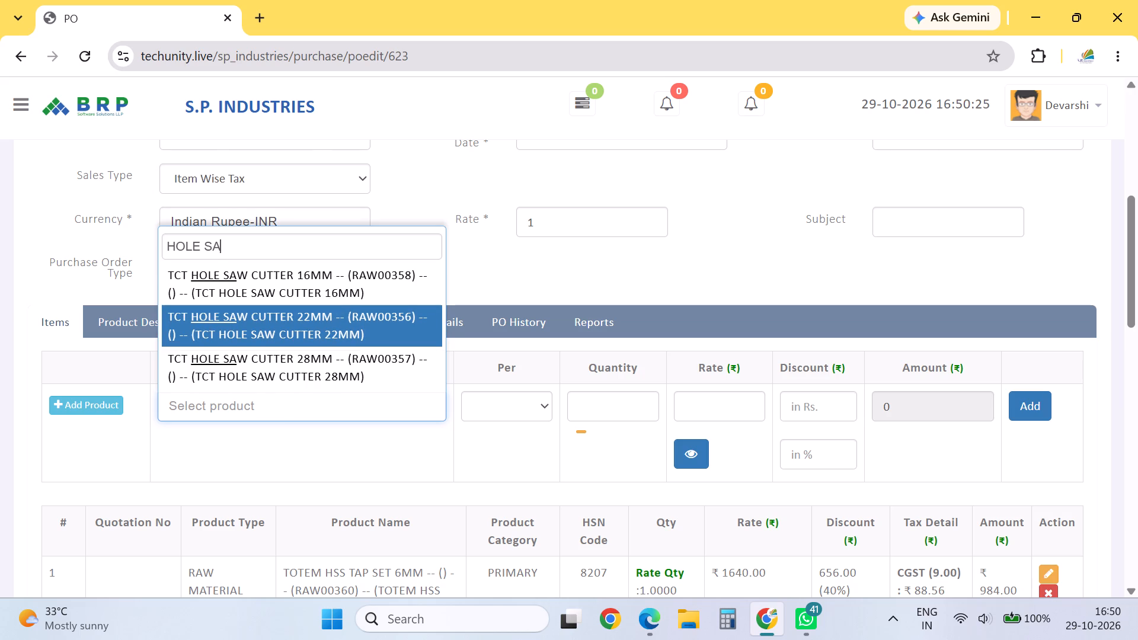
{"action": "key", "text": "Up"}
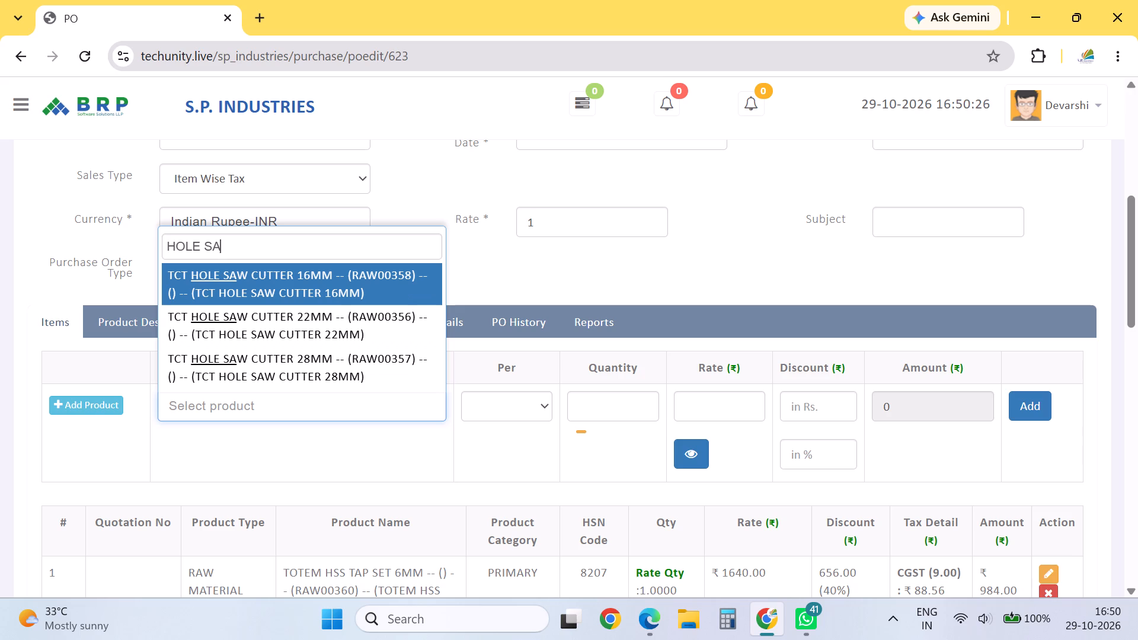
{"action": "key", "text": "Return"}
Set the 16MM hole saw cutter's quantity to 1 and rate to 200, and add it to the order's items.
{"action": "left_click", "coordinate": [601, 421]}
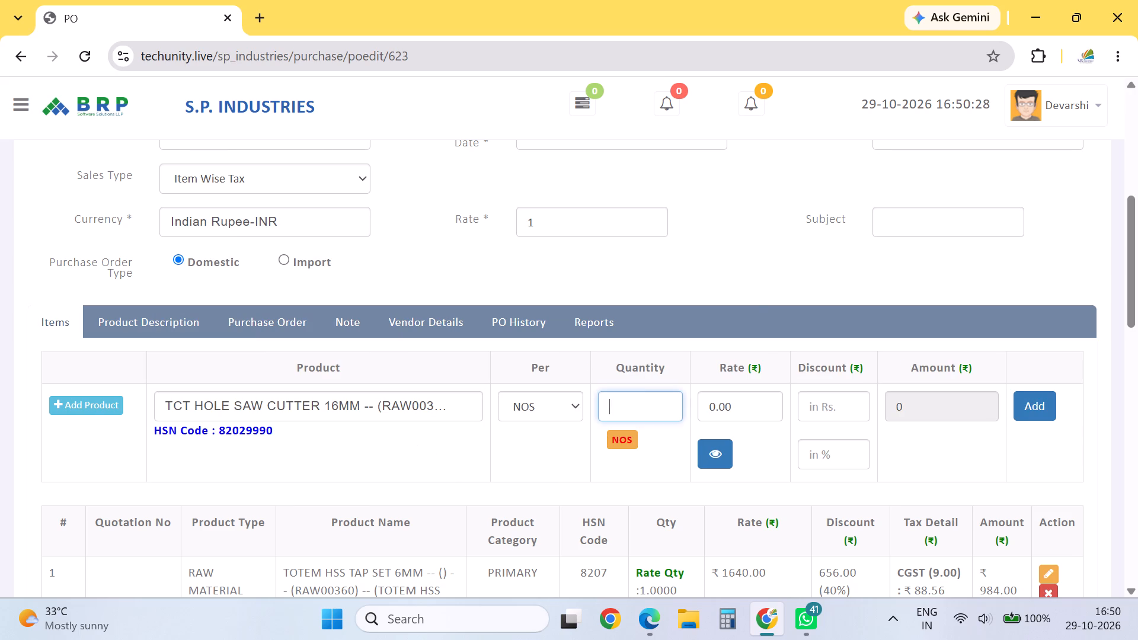
{"action": "left_click", "coordinate": [613, 405]}
{"action": "key", "text": "1"}
{"action": "key", "text": "Tab"}
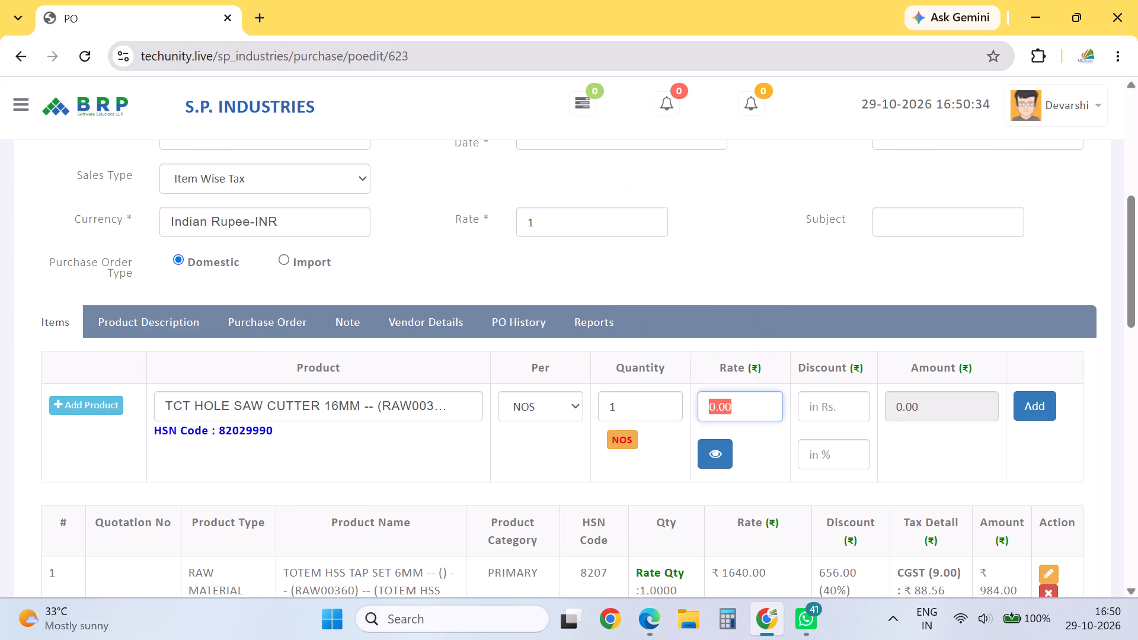
{"action": "type", "text": "200"}
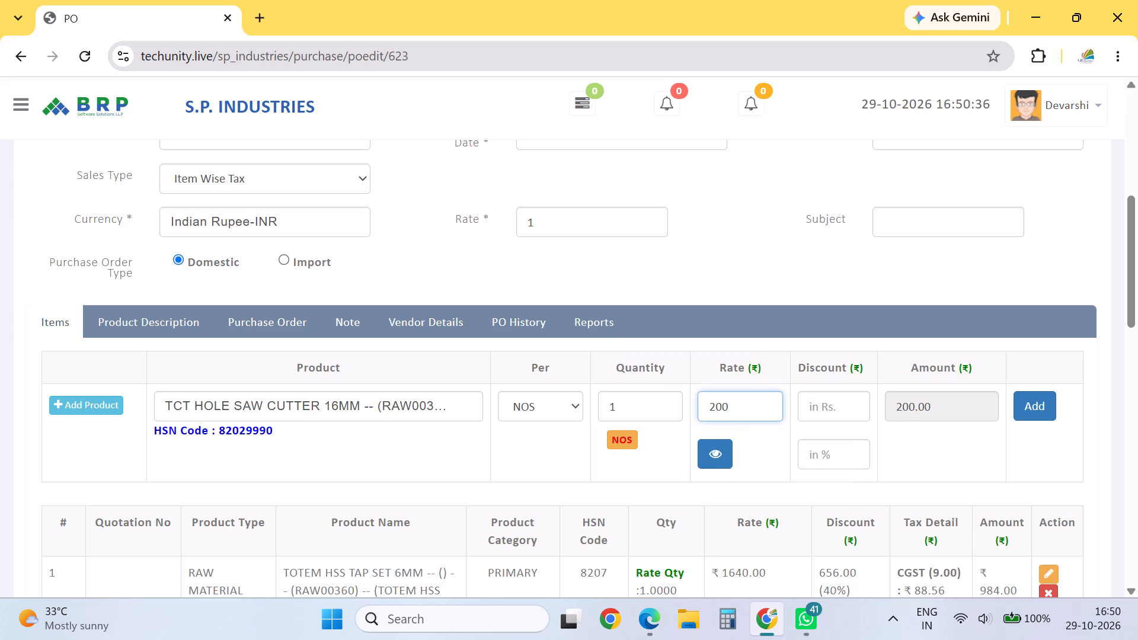
{"action": "left_click", "coordinate": [1032, 407]}
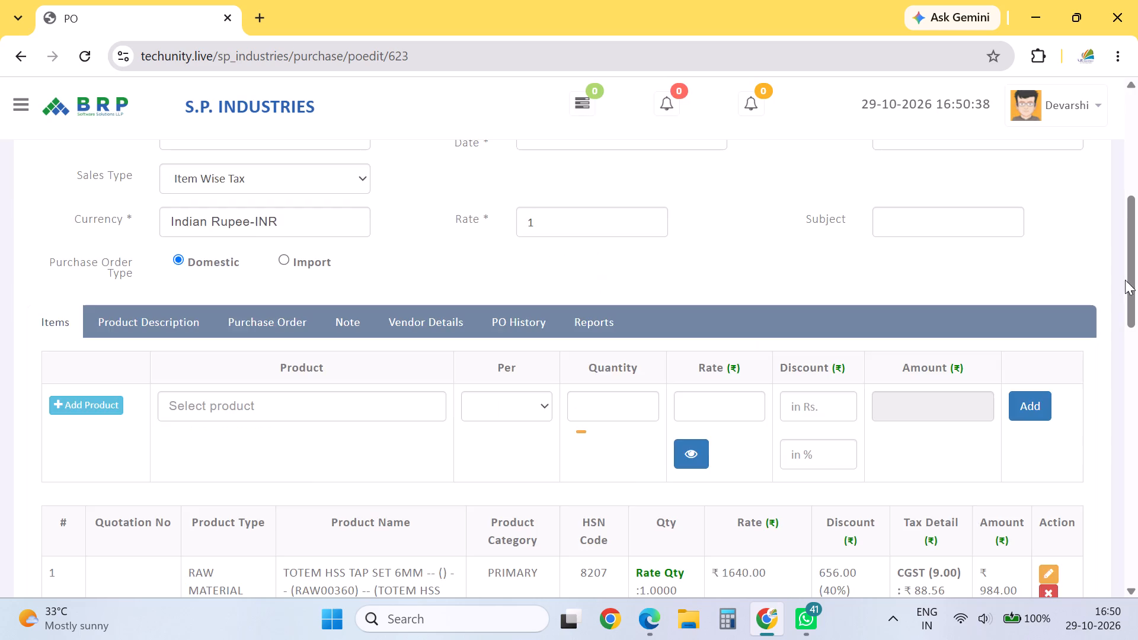
Copy the product name TCT HOLE SAW CUTTER 16MM from the sixth item row of the order.
{"action": "left_click_drag", "start_coordinate": [1133, 277], "coordinate": [1136, 488]}
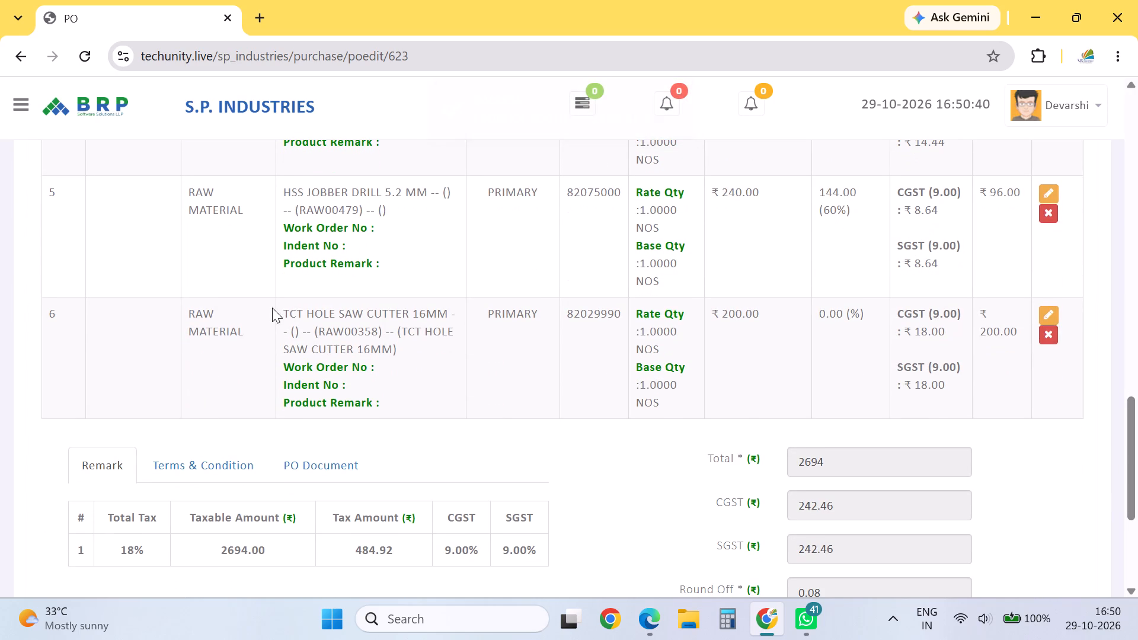
{"action": "left_click_drag", "start_coordinate": [274, 308], "coordinate": [364, 321]}
{"action": "left_click", "coordinate": [339, 335]}
{"action": "left_click_drag", "start_coordinate": [284, 316], "coordinate": [385, 312]}
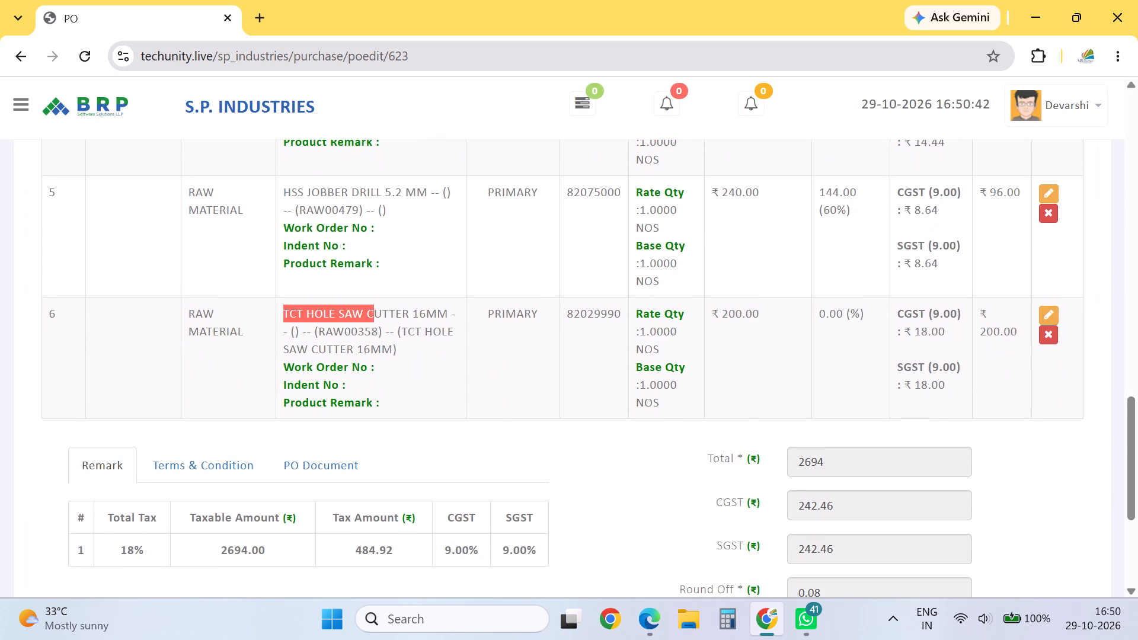
{"action": "left_click_drag", "start_coordinate": [385, 312], "coordinate": [446, 318]}
{"action": "key", "text": "ctrl+c"}
{"action": "key", "text": "ctrl+c"}
{"action": "key", "text": "ctrl+c"}
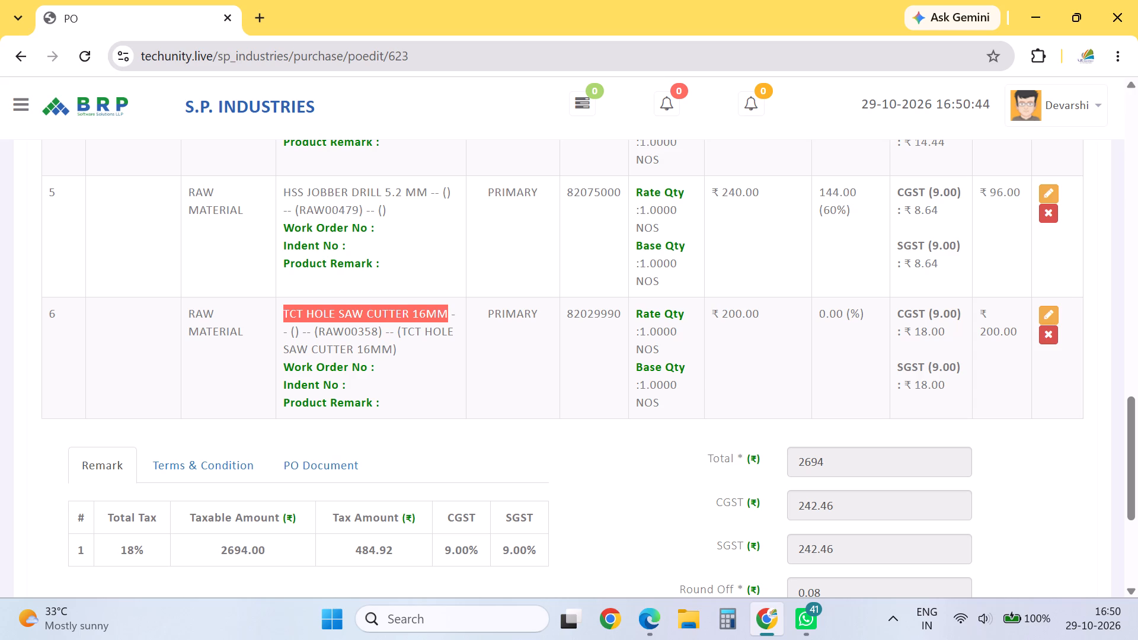
Save the PATEL CORPORATION purchase order with its six items.
{"action": "left_click_drag", "start_coordinate": [1137, 447], "coordinate": [1134, 639]}
{"action": "left_click", "coordinate": [333, 496]}
Switch to Microsoft Edge and start a new item from the Item List in the masters.
{"action": "left_click", "coordinate": [655, 621]}
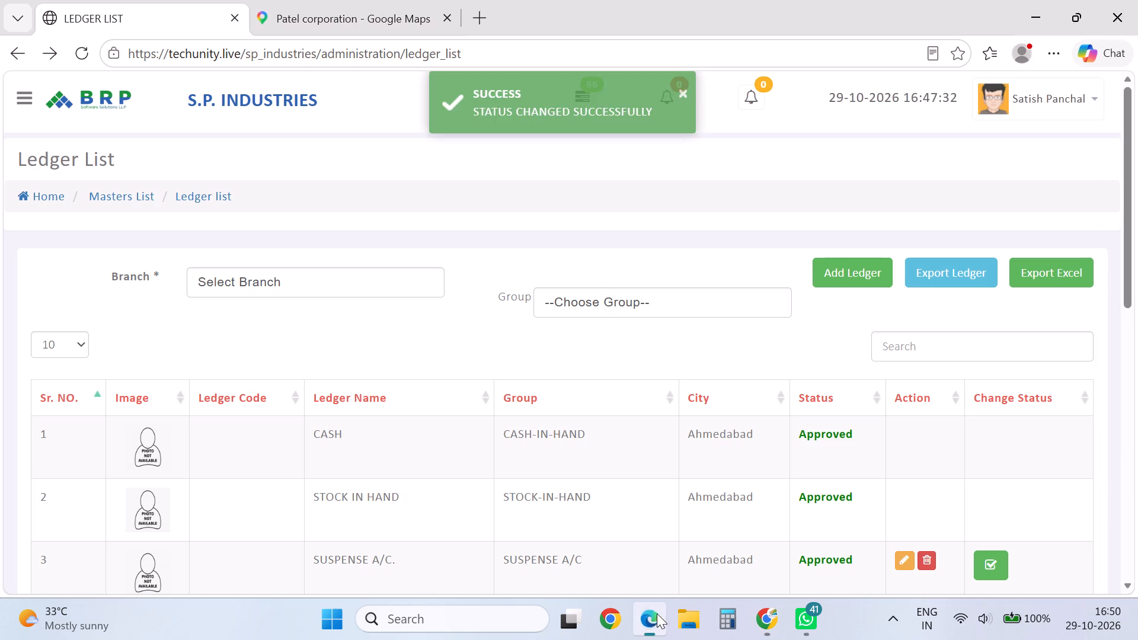
{"action": "left_click", "coordinate": [124, 198]}
{"action": "left_click_drag", "start_coordinate": [1137, 204], "coordinate": [1130, 359]}
{"action": "left_click", "coordinate": [349, 191]}
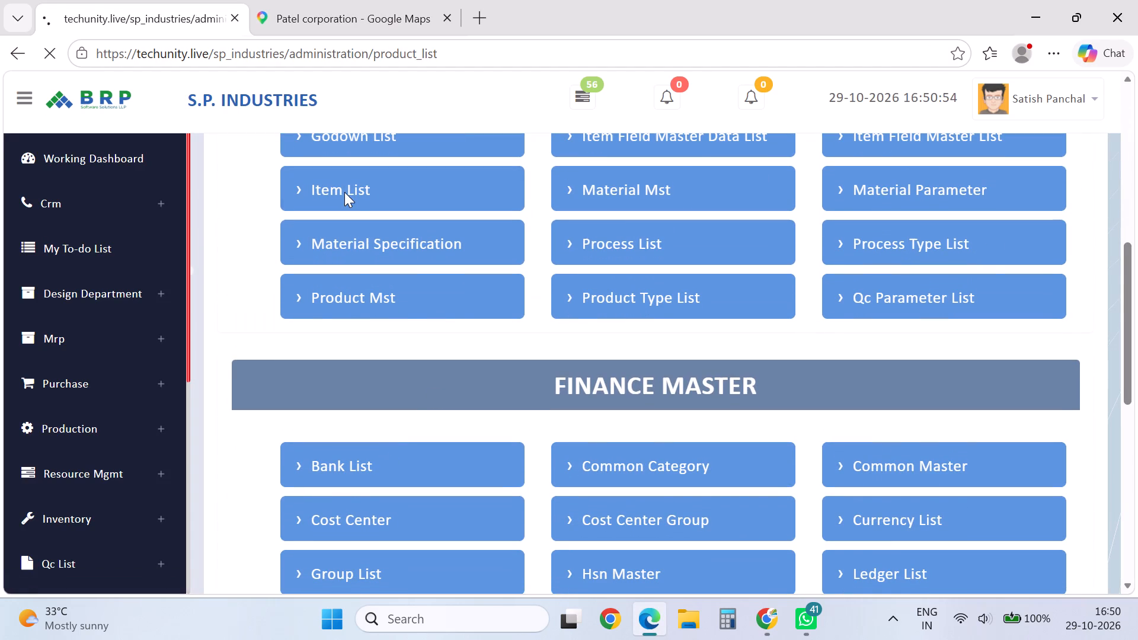
{"action": "left_click", "coordinate": [1015, 287]}
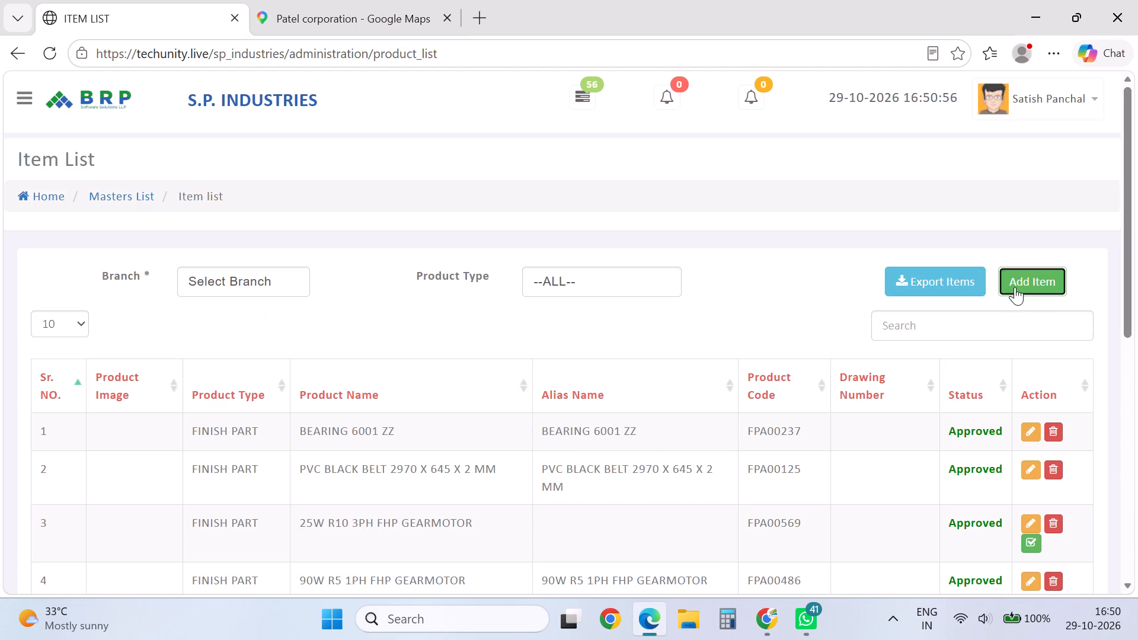
Set the new item's product type to FINISH PRODUCT and its name to TCT HOLE SAW CUTTER 14MM, reusing the copied name.
{"action": "left_click", "coordinate": [211, 345]}
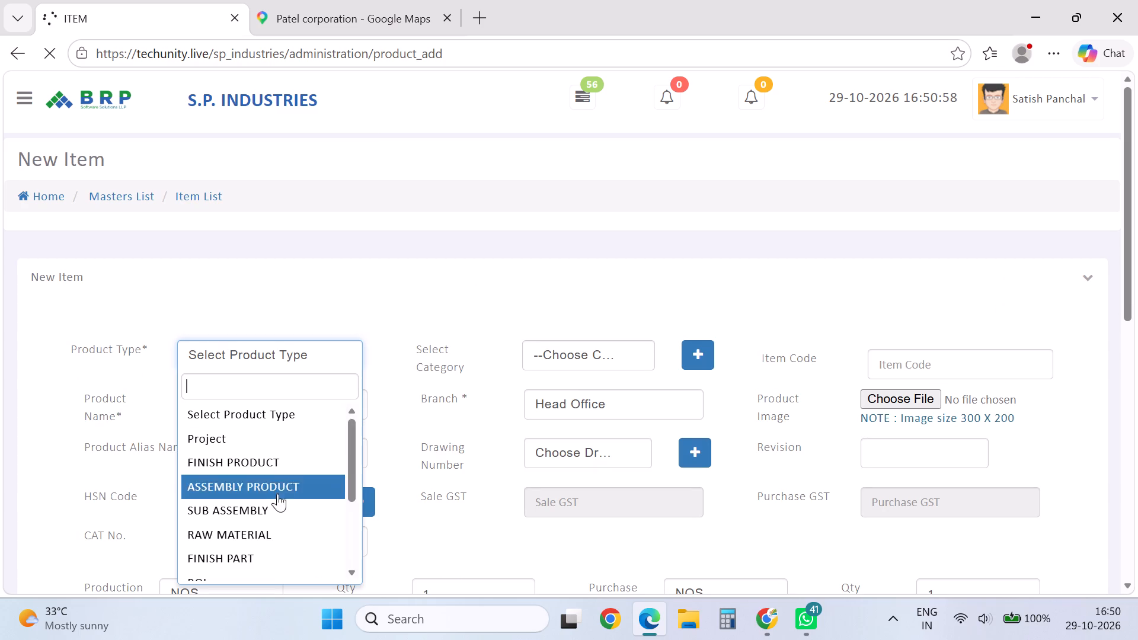
{"action": "left_click", "coordinate": [248, 451]}
{"action": "left_click", "coordinate": [262, 407]}
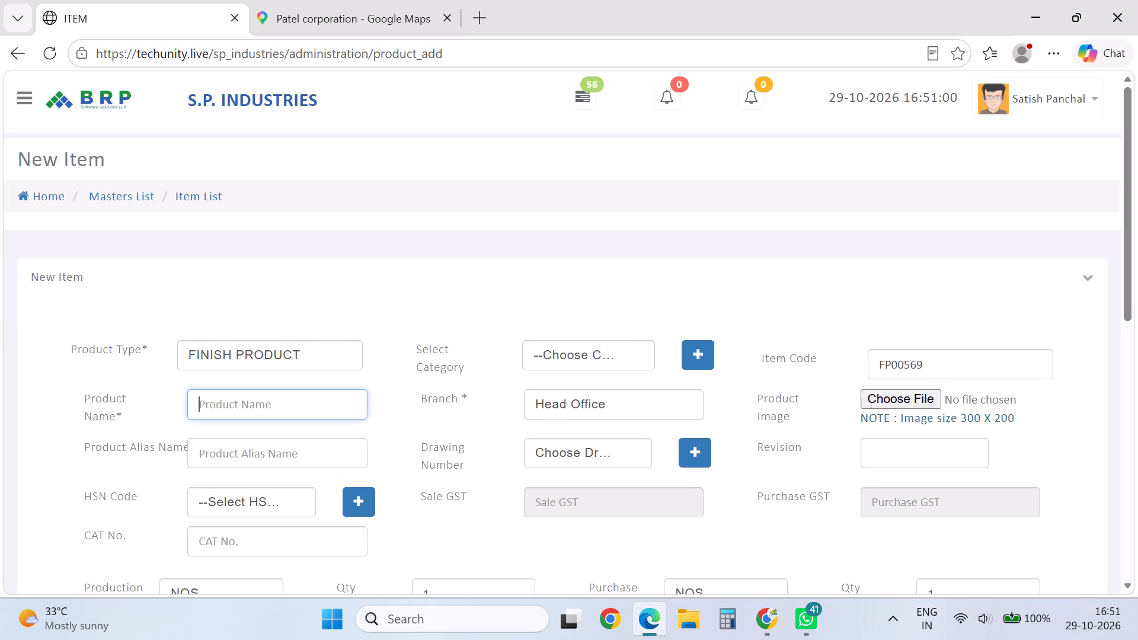
{"action": "key", "text": "ctrl+v"}
{"action": "left_click", "coordinate": [334, 412]}
{"action": "key", "text": "BackSpace"}
{"action": "key", "text": "BackSpace"}
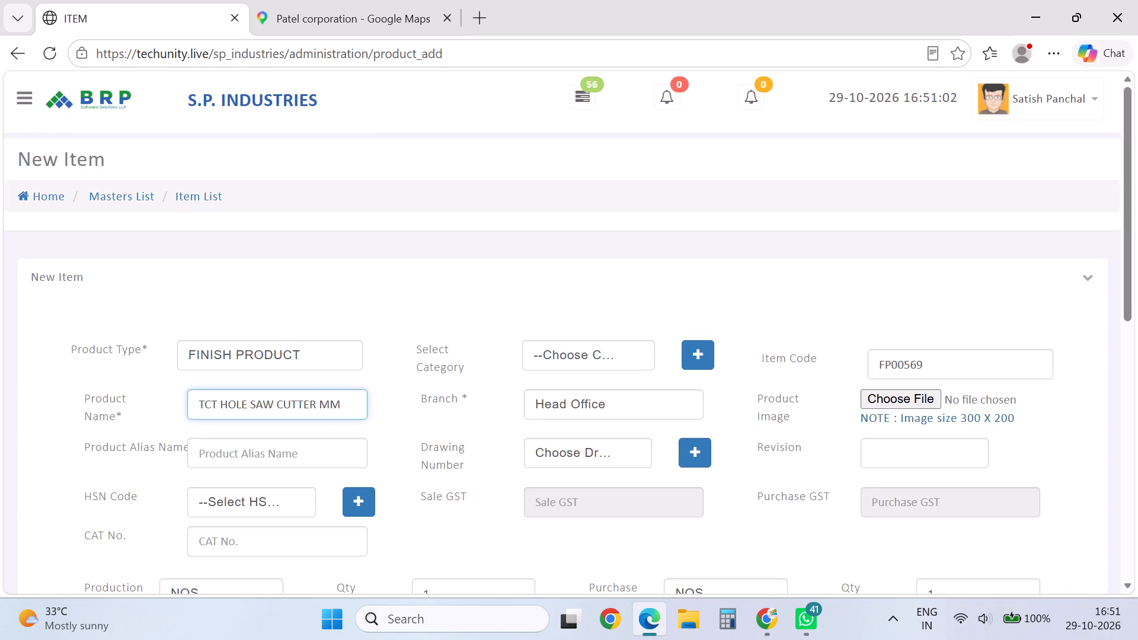
{"action": "type", "text": "14"}
Assign HSN code 82029990 and category PRIMARY to the new item and save it.
{"action": "left_click", "coordinate": [260, 506]}
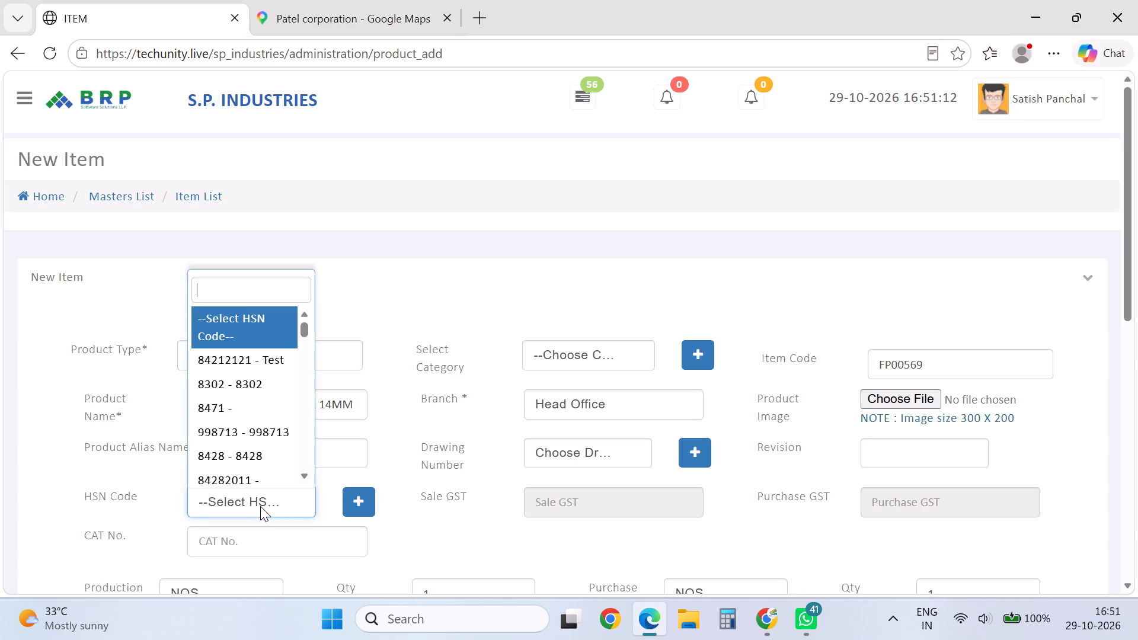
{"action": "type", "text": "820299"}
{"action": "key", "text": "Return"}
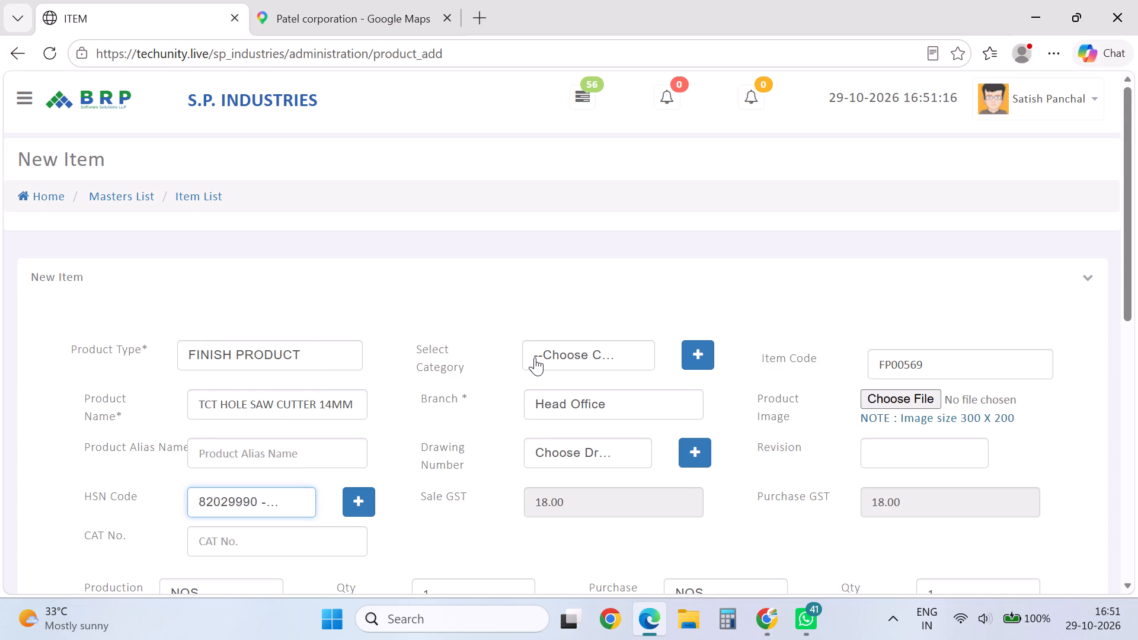
{"action": "left_click", "coordinate": [535, 357]}
{"action": "left_click", "coordinate": [555, 429]}
{"action": "left_click_drag", "start_coordinate": [1121, 198], "coordinate": [1131, 252]}
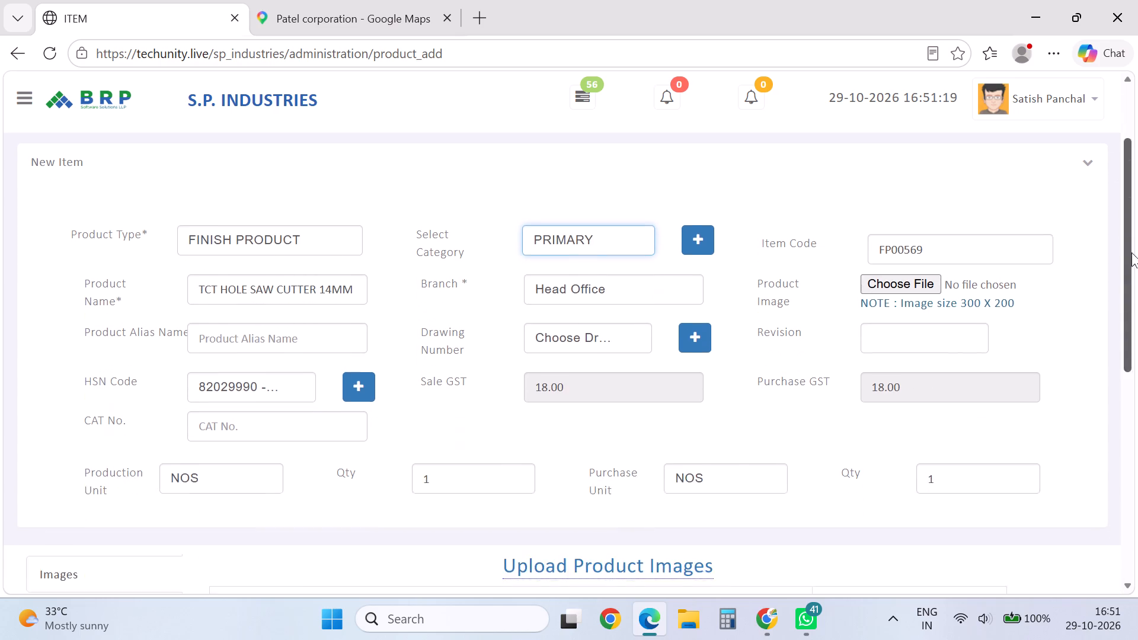
{"action": "left_click_drag", "start_coordinate": [1131, 252], "coordinate": [1137, 639]}
{"action": "left_click", "coordinate": [577, 524]}
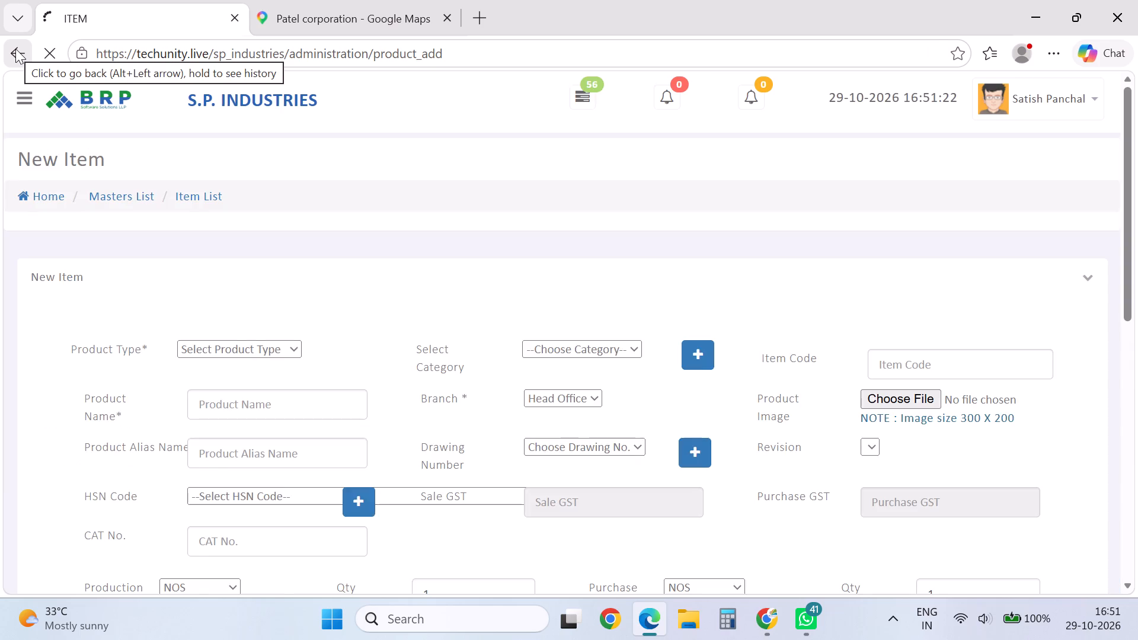
Return to the Item List and approve the pending TCT HOLE SAW CUTTER 14MM item.
{"action": "left_click", "coordinate": [15, 49]}
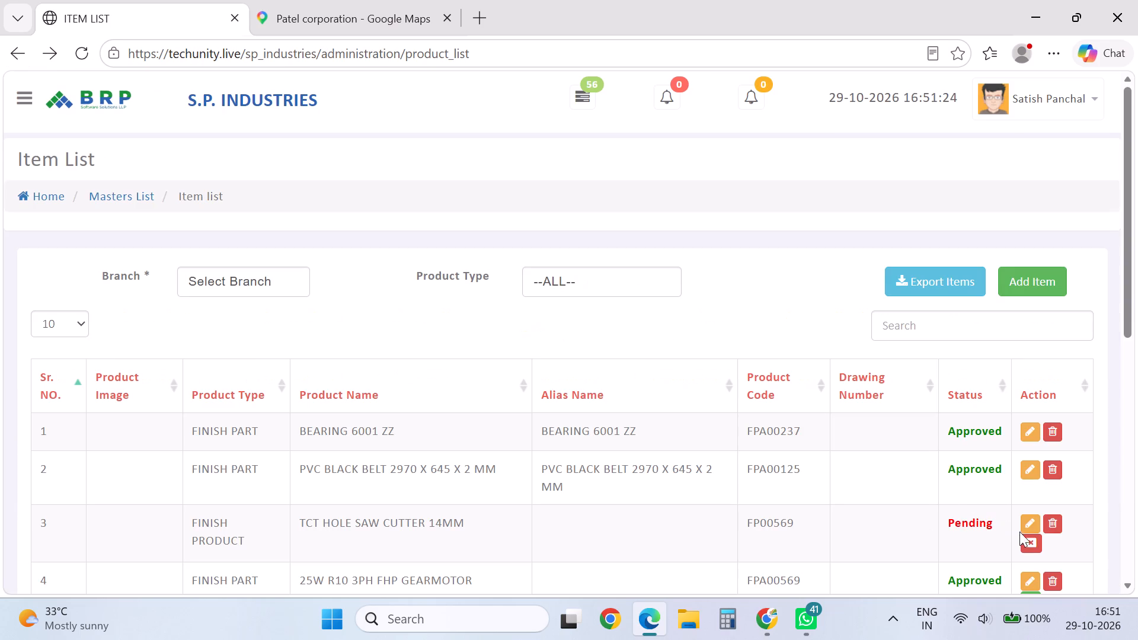
{"action": "left_click", "coordinate": [1036, 549]}
Switch back to Google Chrome, reload the purchase order list and open PATEL CORPORATION order PO/635/26-27 for editing.
{"action": "left_click", "coordinate": [772, 603]}
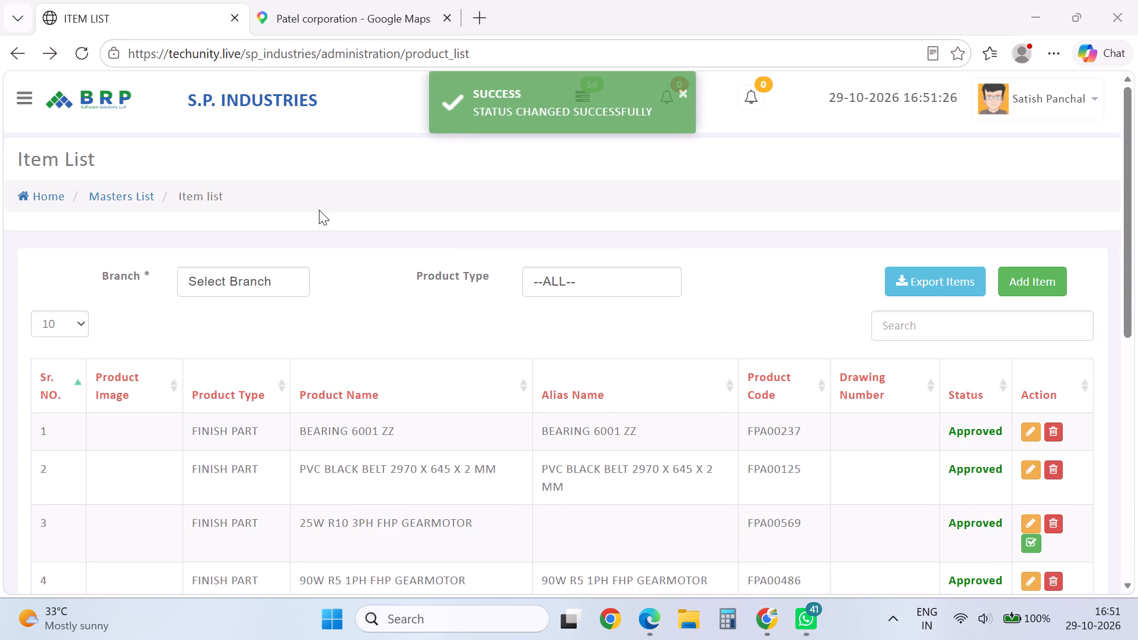
{"action": "left_click", "coordinate": [781, 636]}
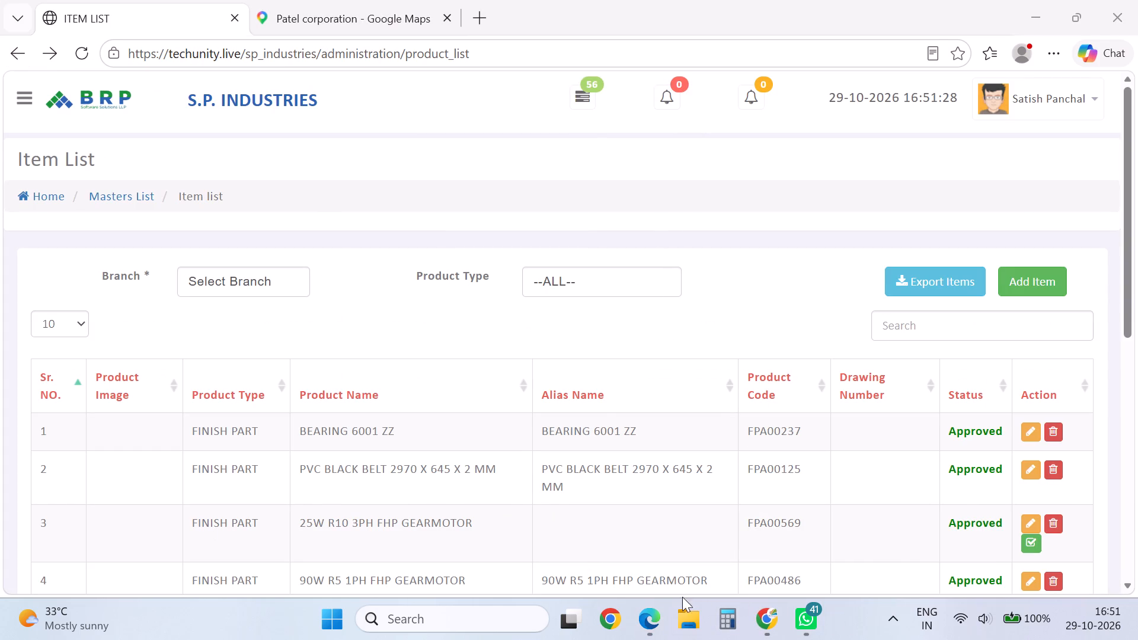
{"action": "left_click", "coordinate": [753, 623]}
{"action": "left_click", "coordinate": [94, 64]}
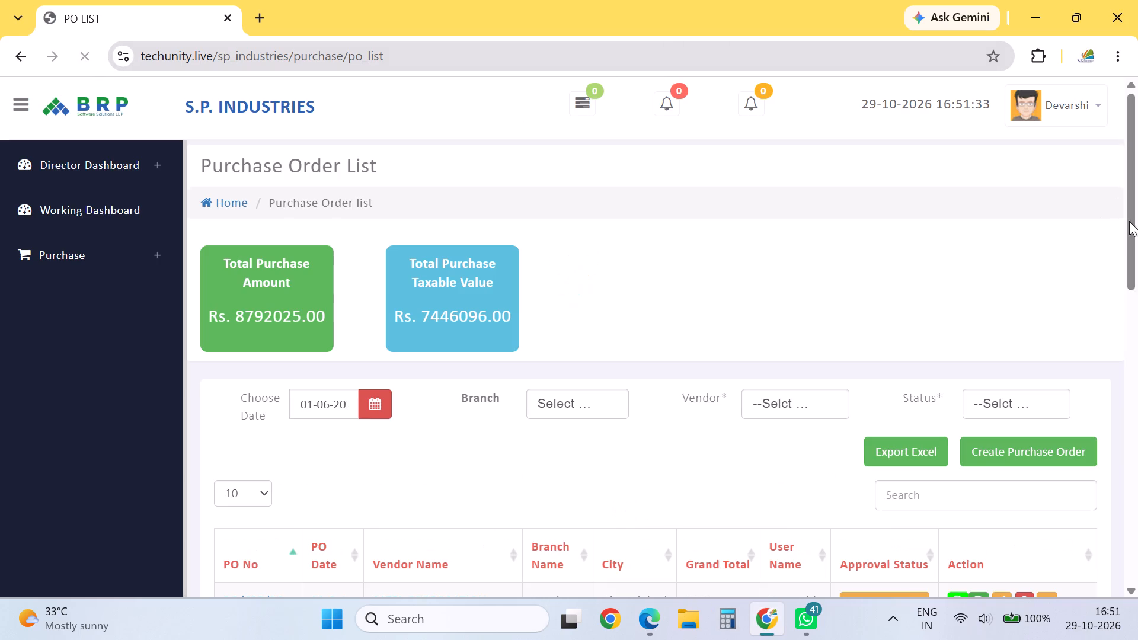
{"action": "left_click_drag", "start_coordinate": [1117, 193], "coordinate": [1127, 231]}
{"action": "left_click_drag", "start_coordinate": [1137, 207], "coordinate": [1136, 296]}
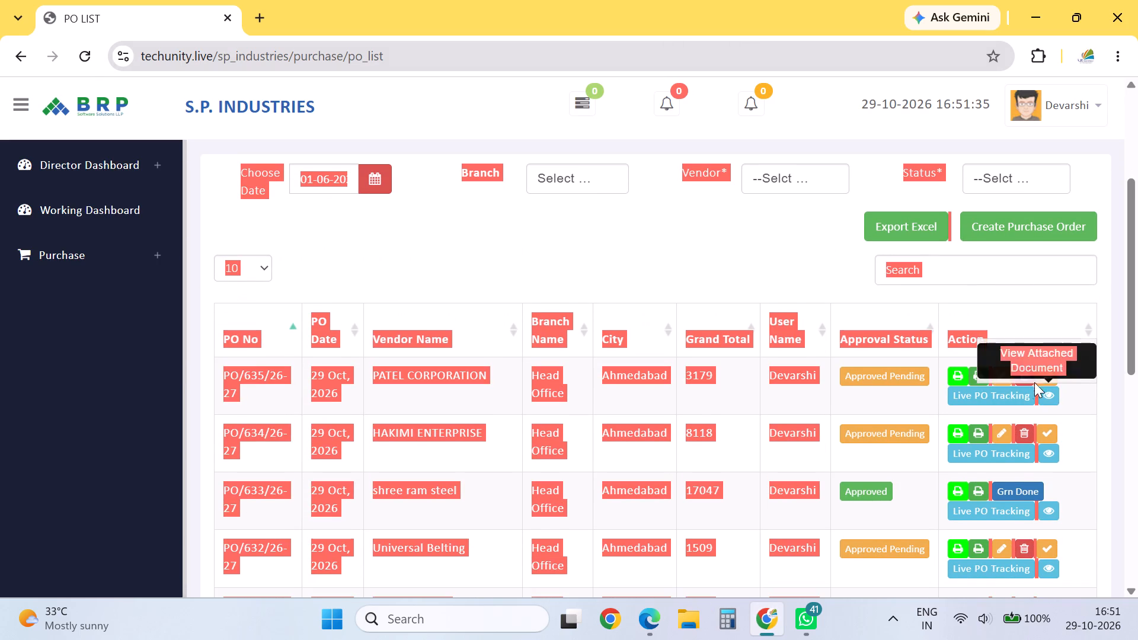
{"action": "left_click", "coordinate": [996, 369]}
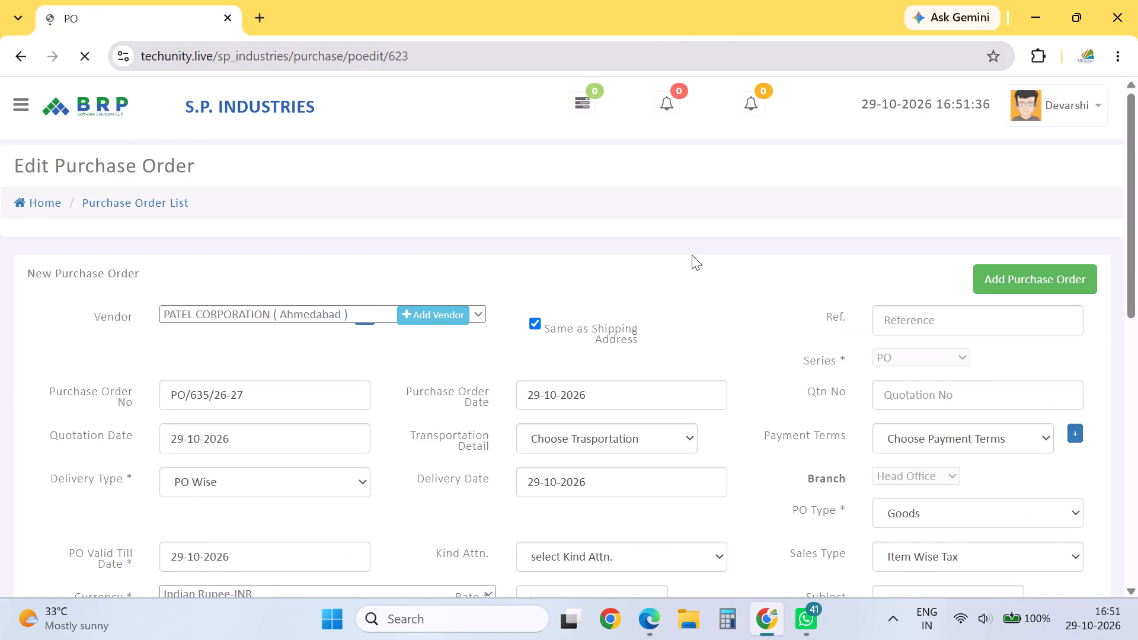
Search the item entry row's products for TCT and select TCT HOLE SAW CUTTER 14MM (FP00569).
{"action": "left_click_drag", "start_coordinate": [1137, 200], "coordinate": [1137, 341]}
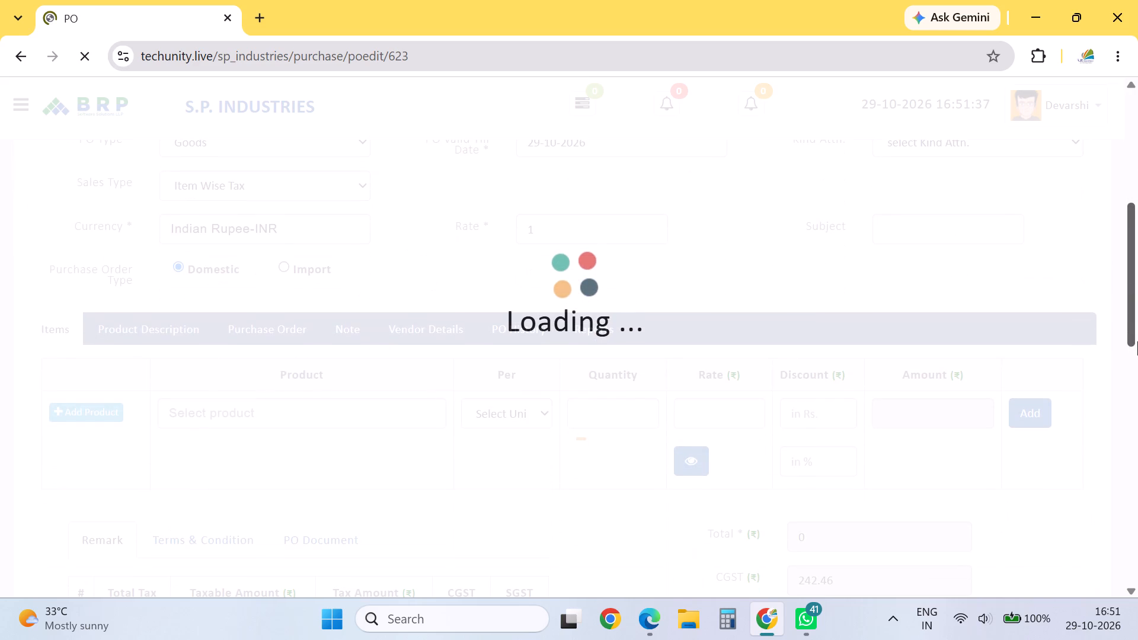
{"action": "left_click_drag", "start_coordinate": [1137, 341], "coordinate": [1137, 460]}
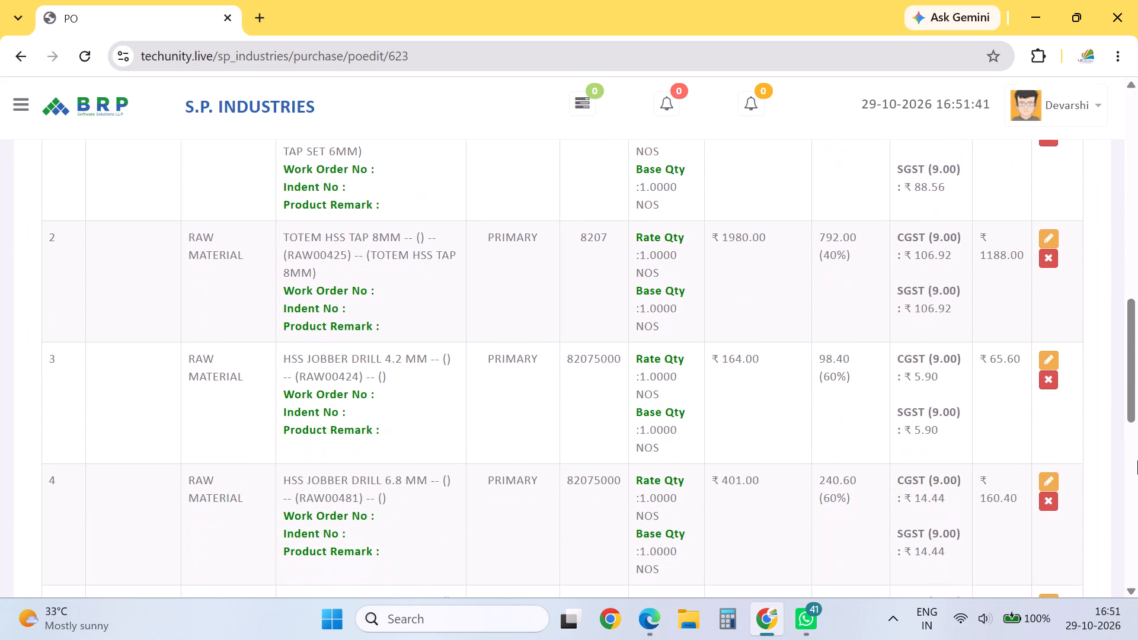
{"action": "left_click_drag", "start_coordinate": [1137, 460], "coordinate": [1137, 492]}
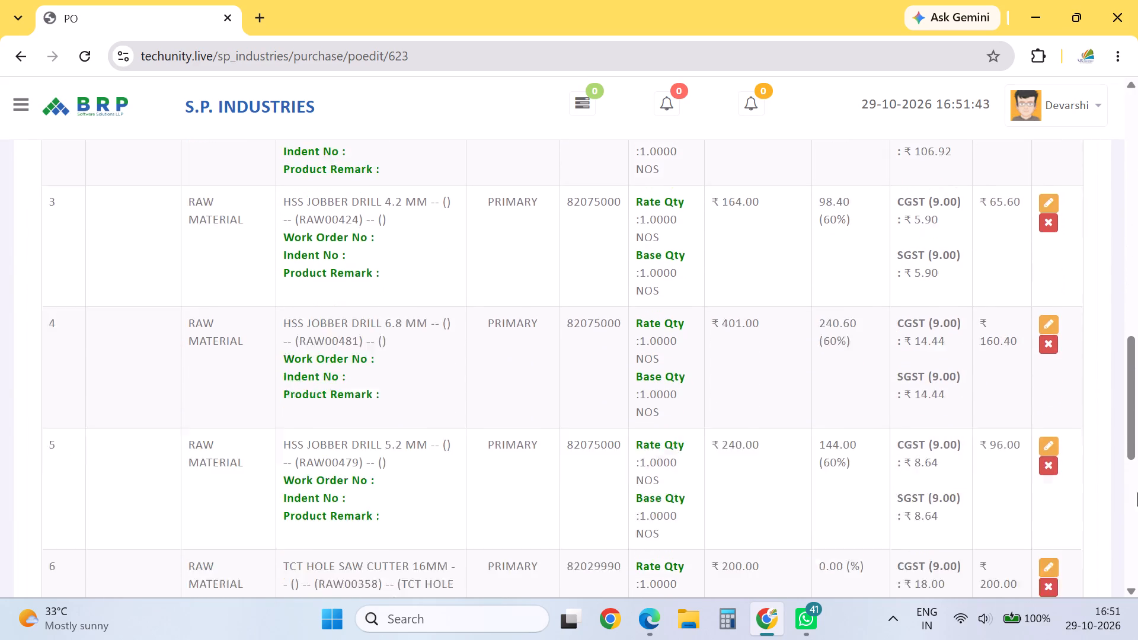
{"action": "left_click_drag", "start_coordinate": [1137, 492], "coordinate": [1123, 377]}
{"action": "left_click", "coordinate": [385, 285]}
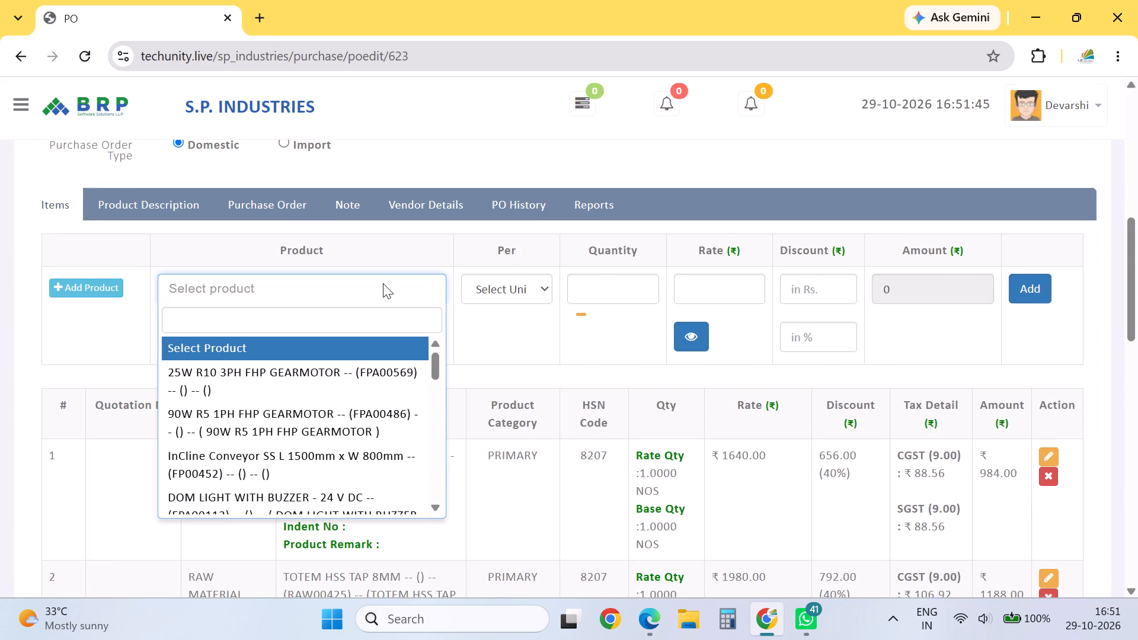
{"action": "type", "text": "TCT"}
{"action": "key", "text": "Down"}
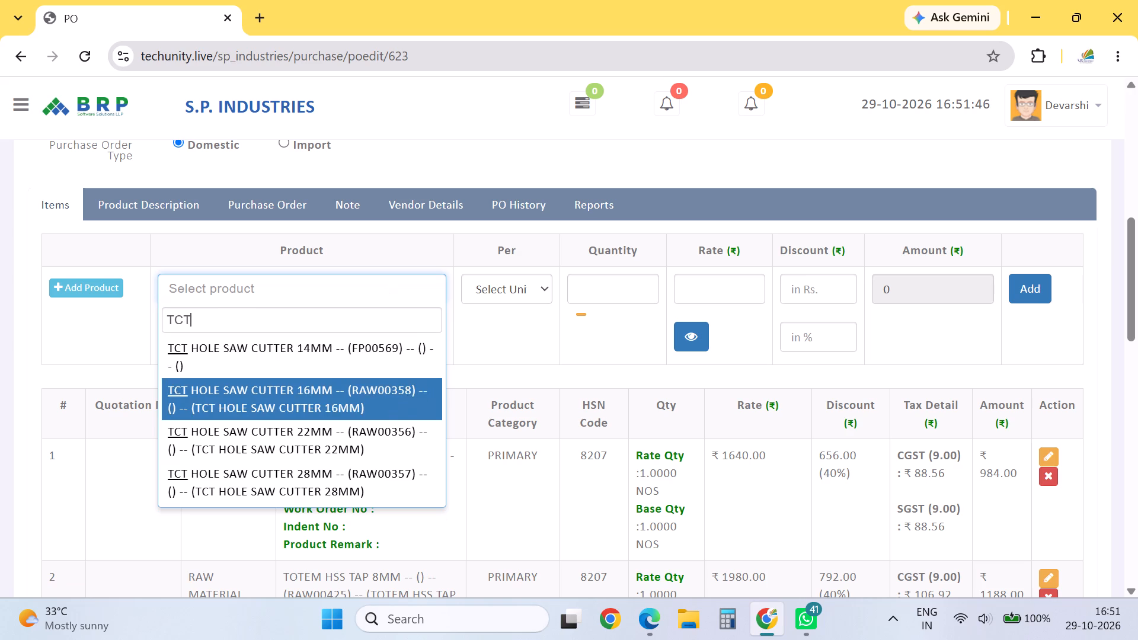
{"action": "key", "text": "Down"}
{"action": "key", "text": "Up"}
{"action": "key", "text": "Up"}
{"action": "key", "text": "Up"}
{"action": "key", "text": "Down"}
{"action": "key", "text": "Down"}
{"action": "key", "text": "Up"}
{"action": "key", "text": "Up"}
{"action": "key", "text": "Down"}
{"action": "key", "text": "Down"}
{"action": "key", "text": "Down"}
{"action": "key", "text": "Down"}
{"action": "key", "text": "Down"}
{"action": "key", "text": "Up"}
{"action": "key", "text": "Up"}
{"action": "key", "text": "Up"}
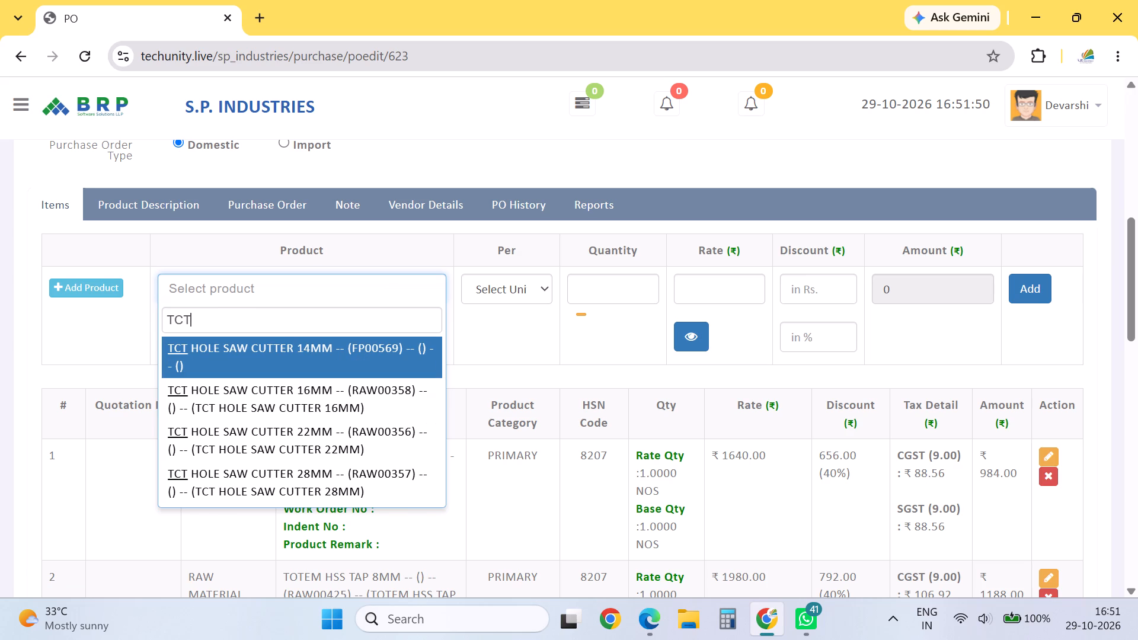
{"action": "key", "text": "Return"}
Set the 14MM hole saw cutter's quantity to 1 and rate to 180, and add it to the order's items.
{"action": "left_click", "coordinate": [642, 306]}
{"action": "left_click", "coordinate": [647, 293]}
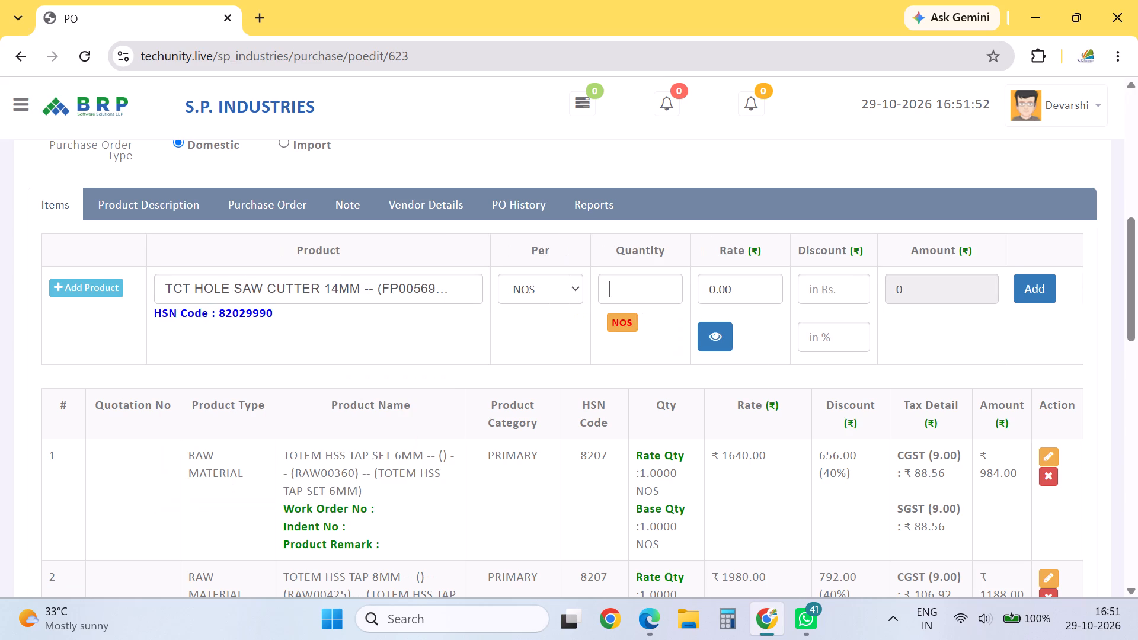
{"action": "key", "text": "1"}
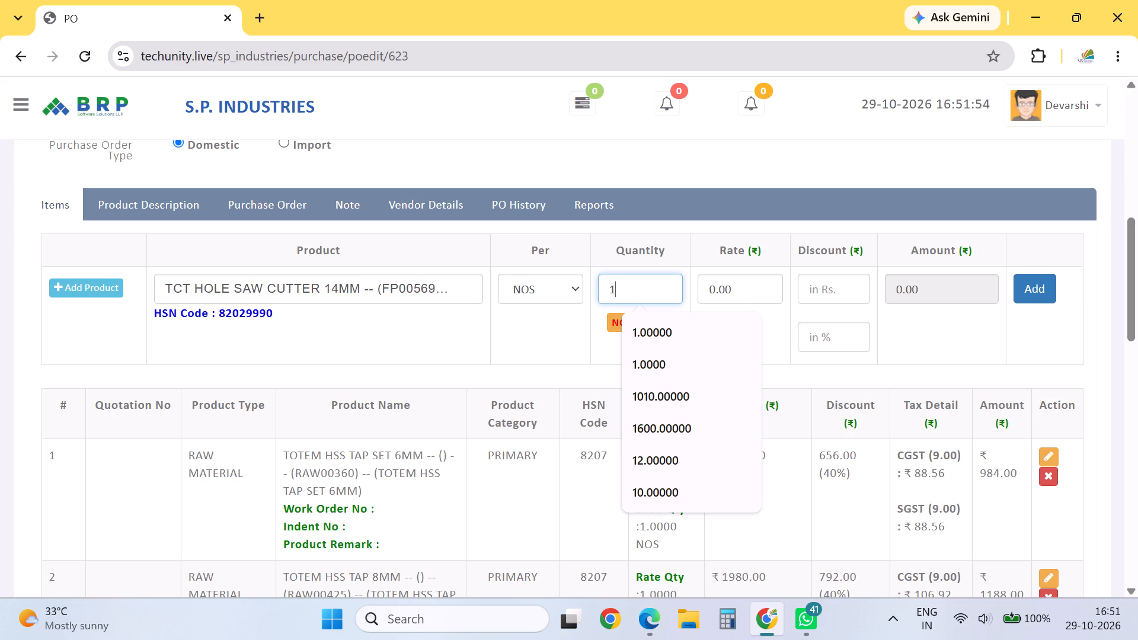
{"action": "key", "text": "Tab"}
{"action": "type", "text": "180"}
{"action": "left_click", "coordinate": [1041, 293]}
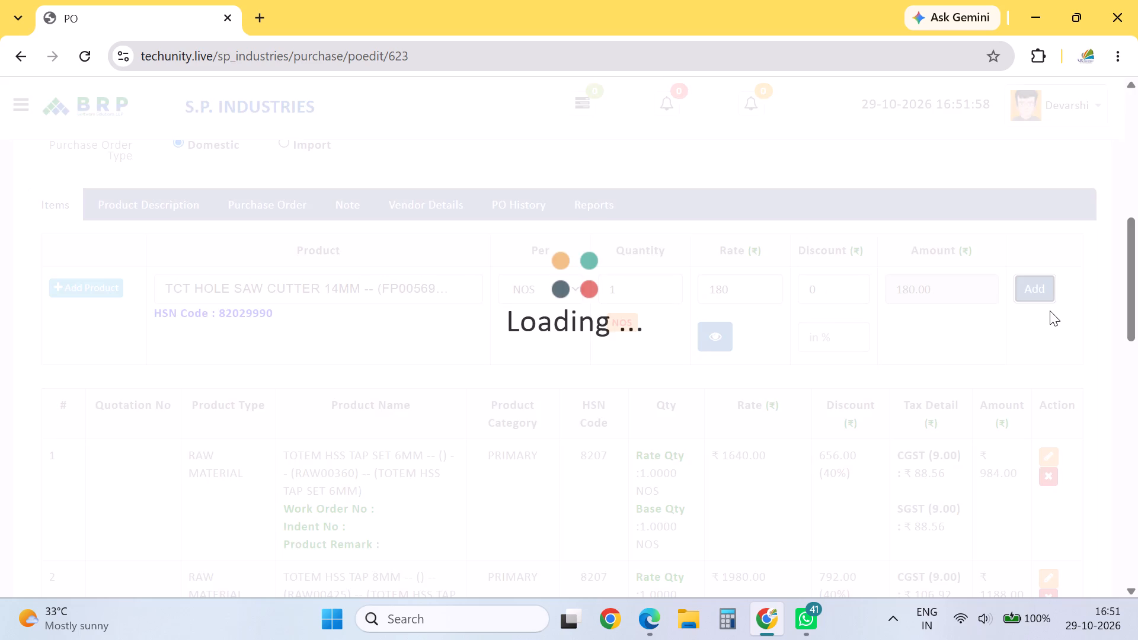
Add TCT HOLE SAW CUTTER 22MM to the order with quantity 1 and rate 275.
{"action": "left_click_drag", "start_coordinate": [1134, 281], "coordinate": [1137, 381]}
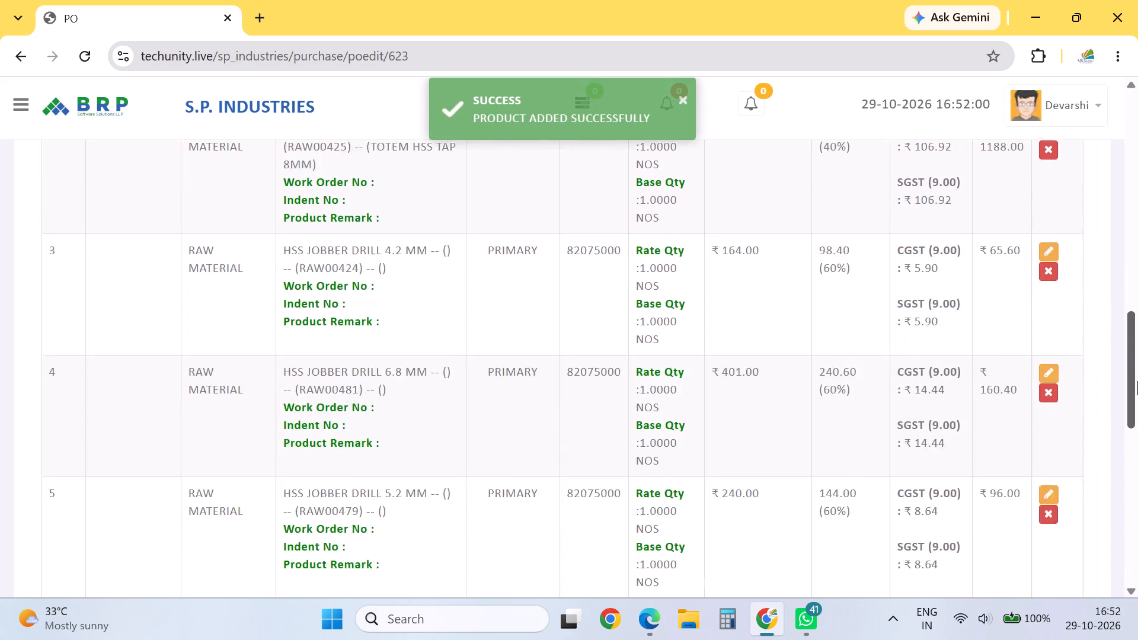
{"action": "left_click_drag", "start_coordinate": [1137, 381], "coordinate": [1115, 276]}
{"action": "left_click", "coordinate": [363, 361]}
{"action": "type", "text": "22MM"}
{"action": "key", "text": "Return"}
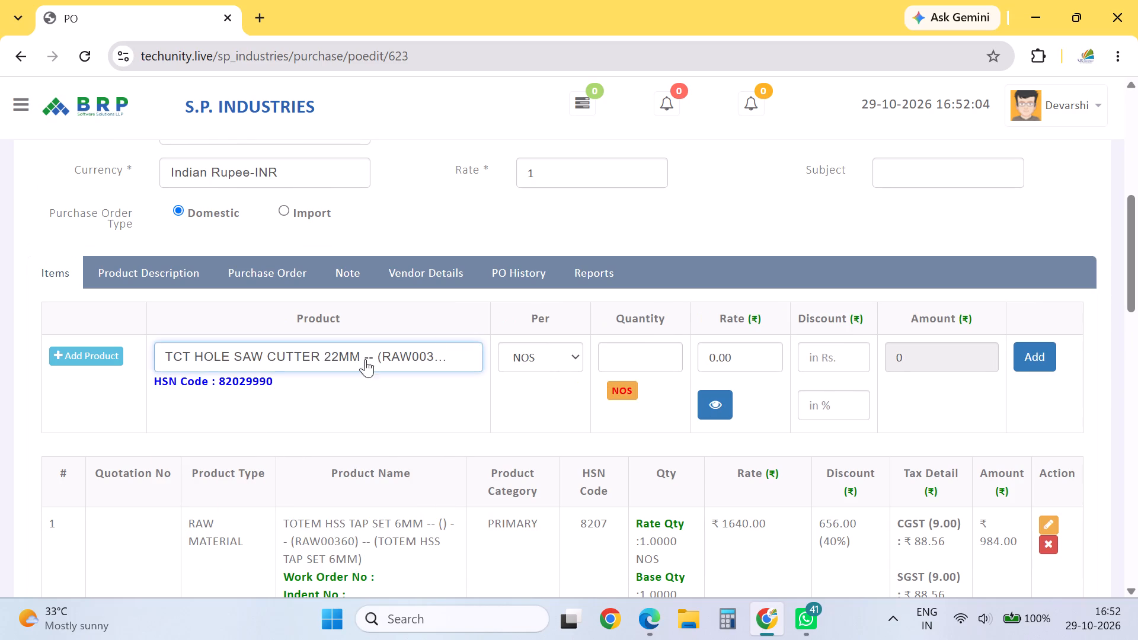
{"action": "left_click", "coordinate": [695, 338]}
{"action": "left_click", "coordinate": [645, 346]}
{"action": "key", "text": "1"}
{"action": "key", "text": "Tab"}
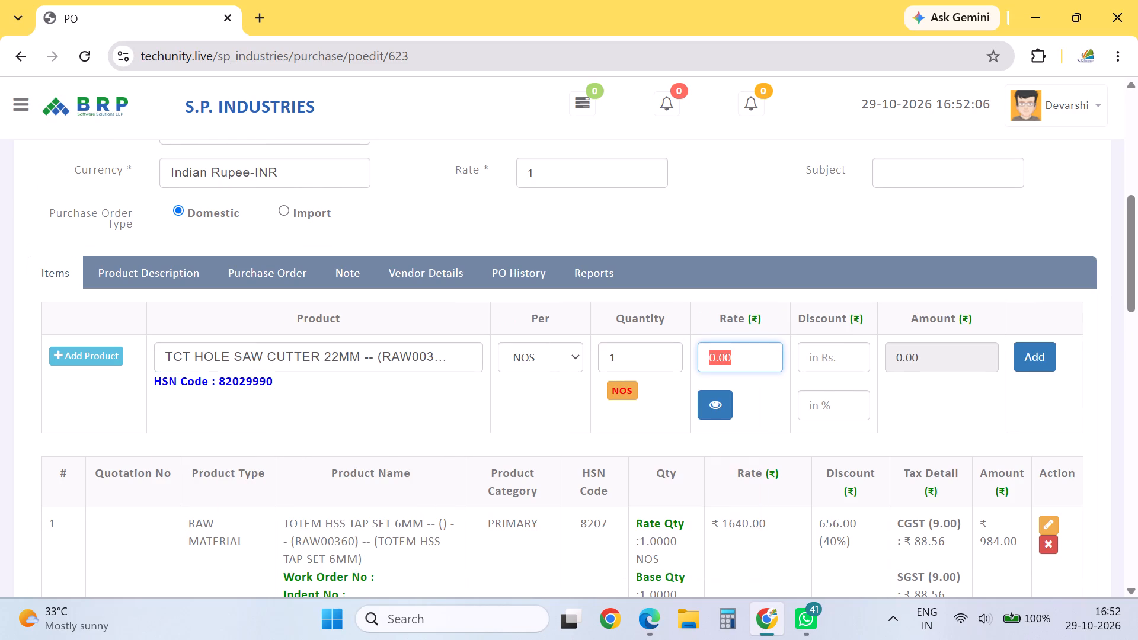
{"action": "type", "text": "275"}
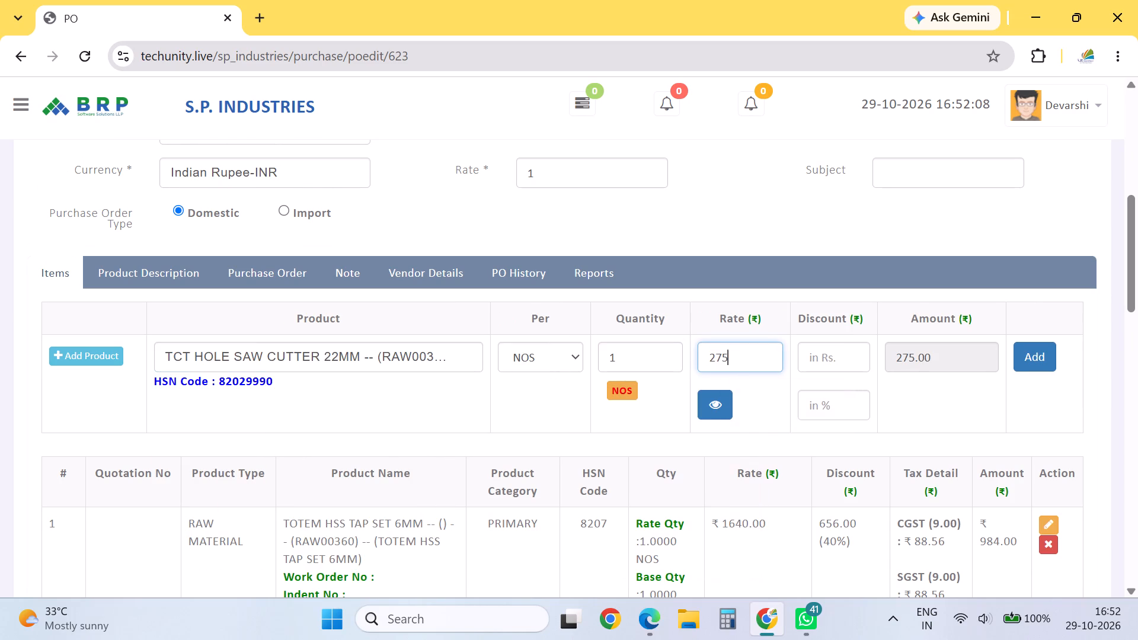
{"action": "left_click", "coordinate": [1020, 351]}
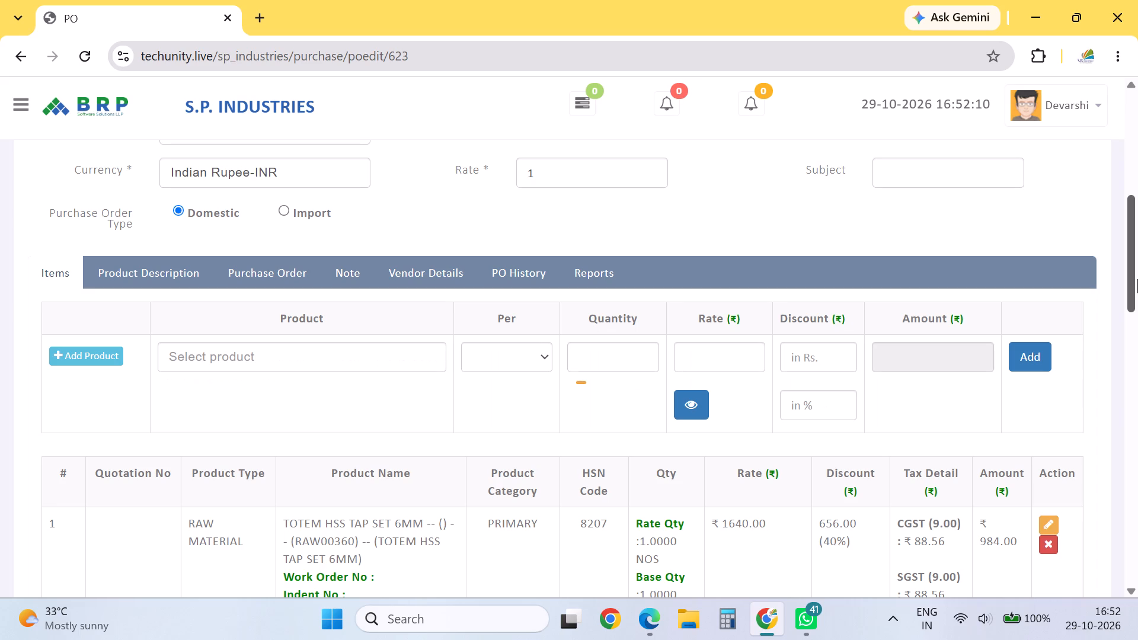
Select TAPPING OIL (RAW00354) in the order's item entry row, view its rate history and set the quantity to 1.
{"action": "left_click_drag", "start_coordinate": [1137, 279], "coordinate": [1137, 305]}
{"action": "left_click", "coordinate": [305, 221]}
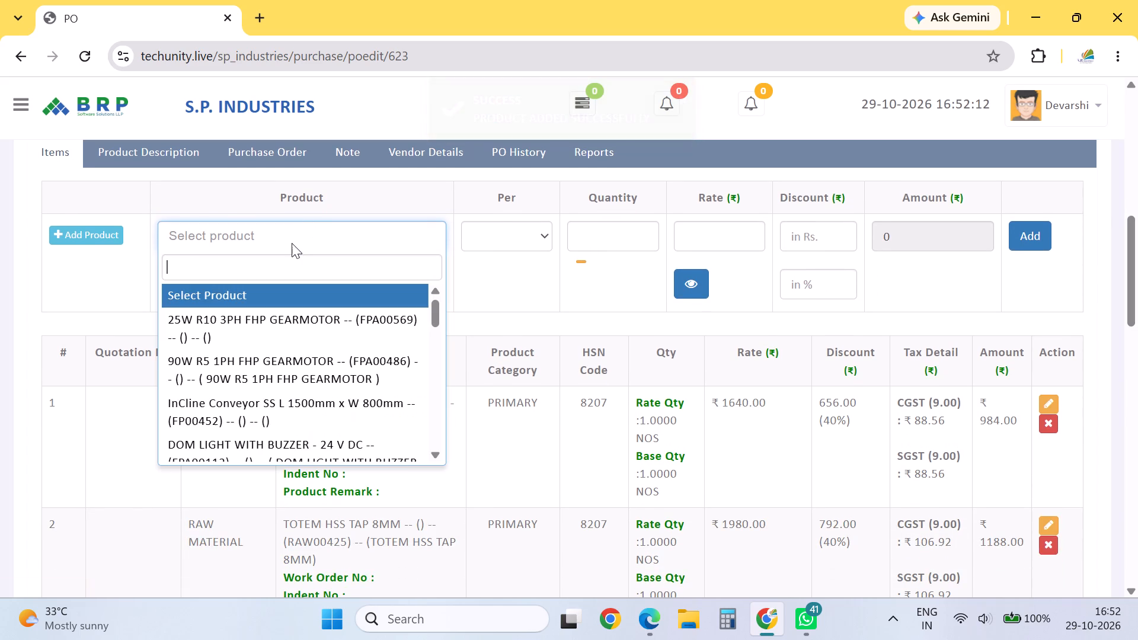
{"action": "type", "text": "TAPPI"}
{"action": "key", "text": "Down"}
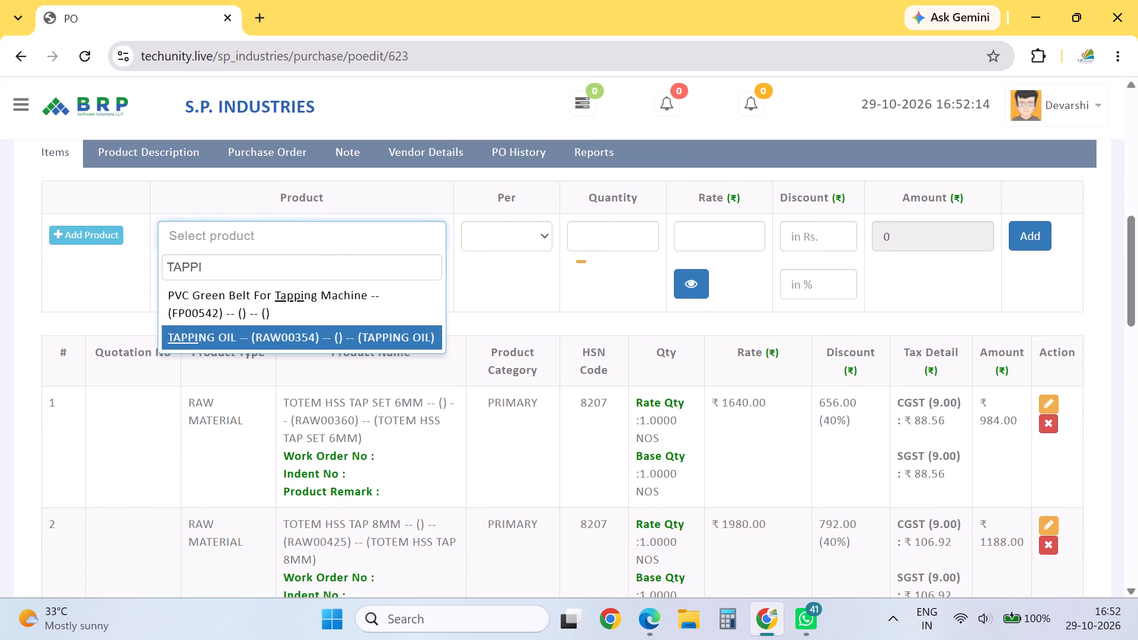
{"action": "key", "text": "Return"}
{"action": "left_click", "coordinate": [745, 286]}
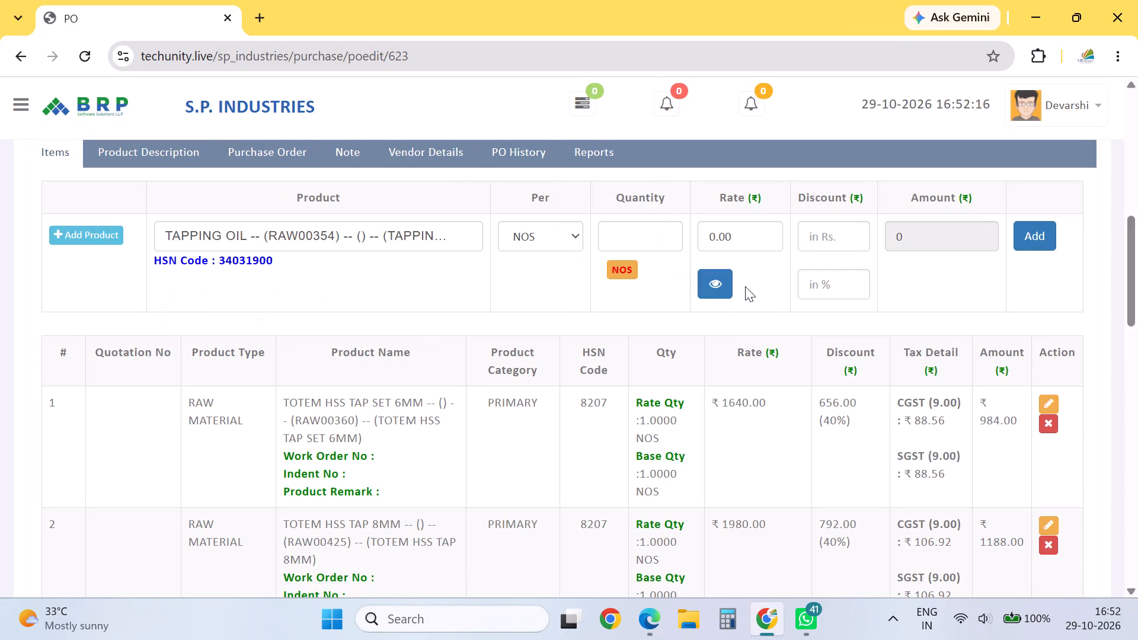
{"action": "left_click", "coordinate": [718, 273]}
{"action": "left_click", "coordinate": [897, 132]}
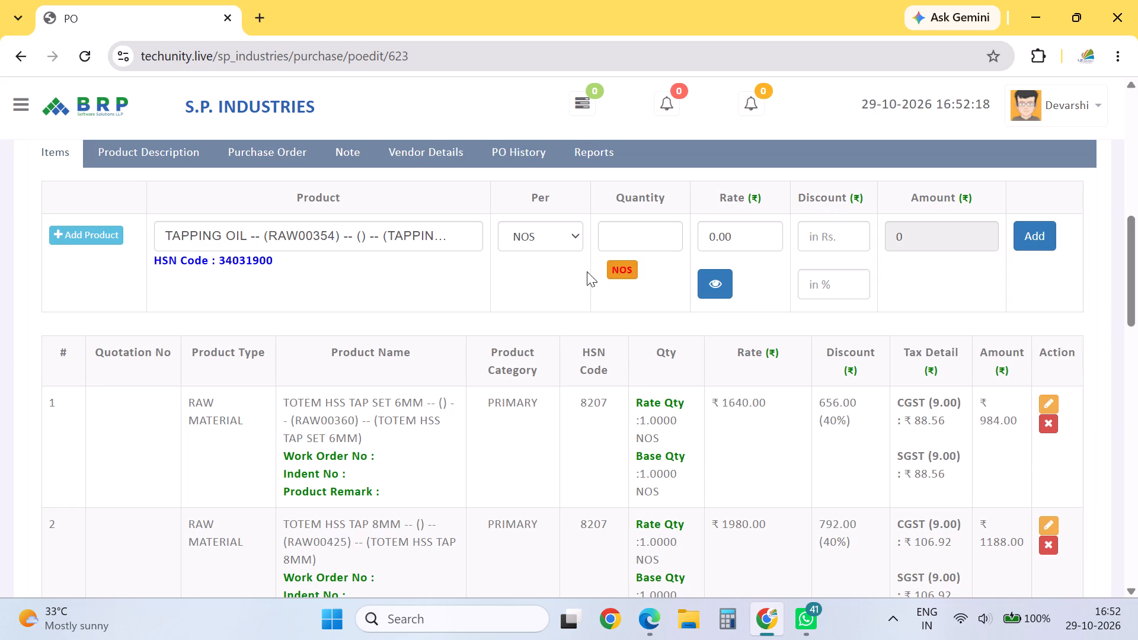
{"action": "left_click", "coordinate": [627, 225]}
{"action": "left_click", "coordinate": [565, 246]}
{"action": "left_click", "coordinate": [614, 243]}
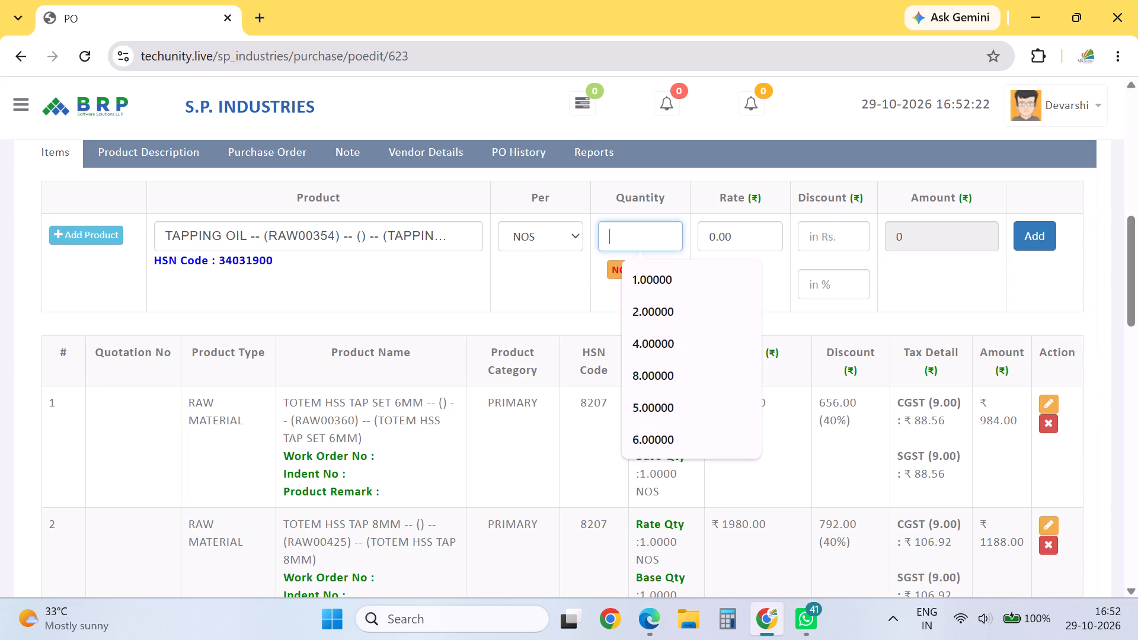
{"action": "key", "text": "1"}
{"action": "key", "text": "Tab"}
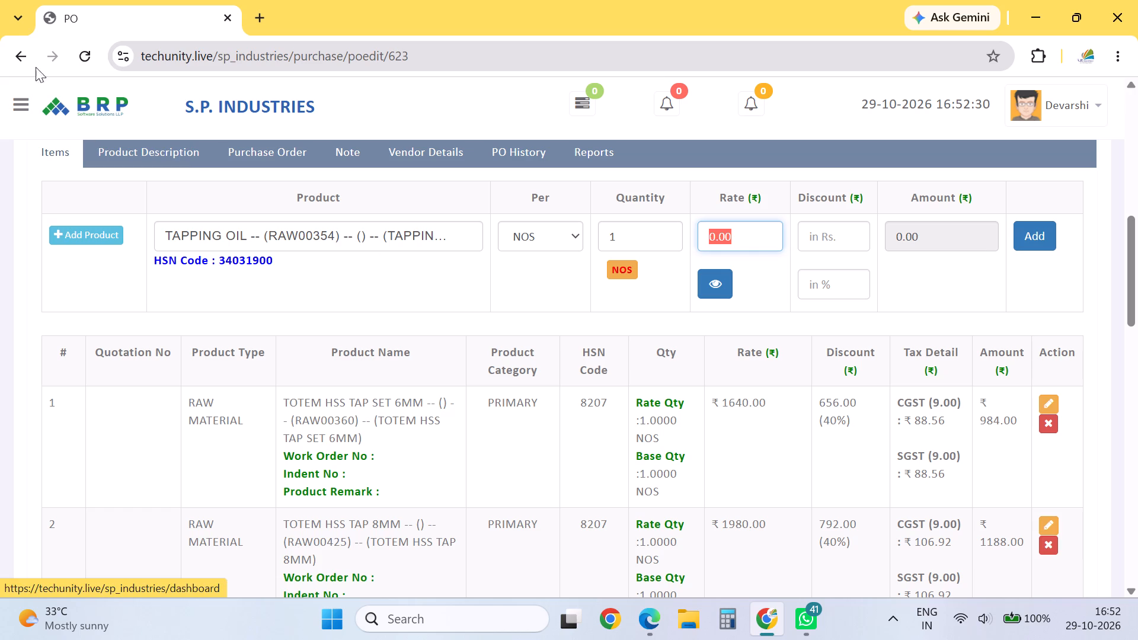
Submit the edited purchase order.
{"action": "left_click_drag", "start_coordinate": [1137, 303], "coordinate": [1108, 634]}
{"action": "left_click", "coordinate": [306, 505]}
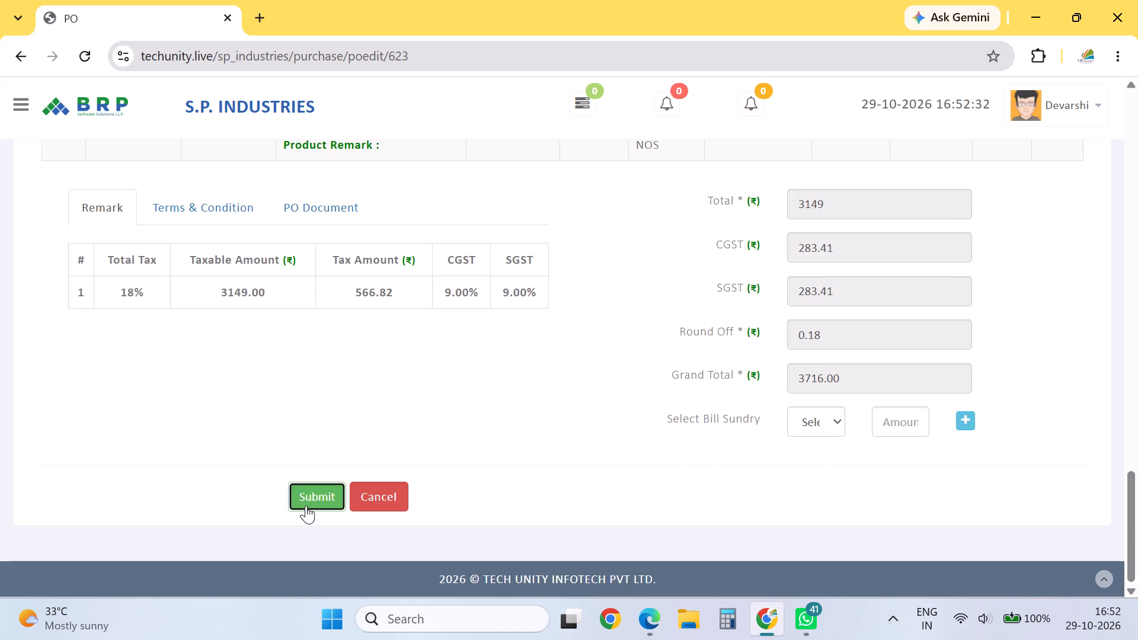
Switch to Microsoft Edge, search the item list for TAPPI and copy the product name TAPPING OIL.
{"action": "left_click", "coordinate": [648, 619]}
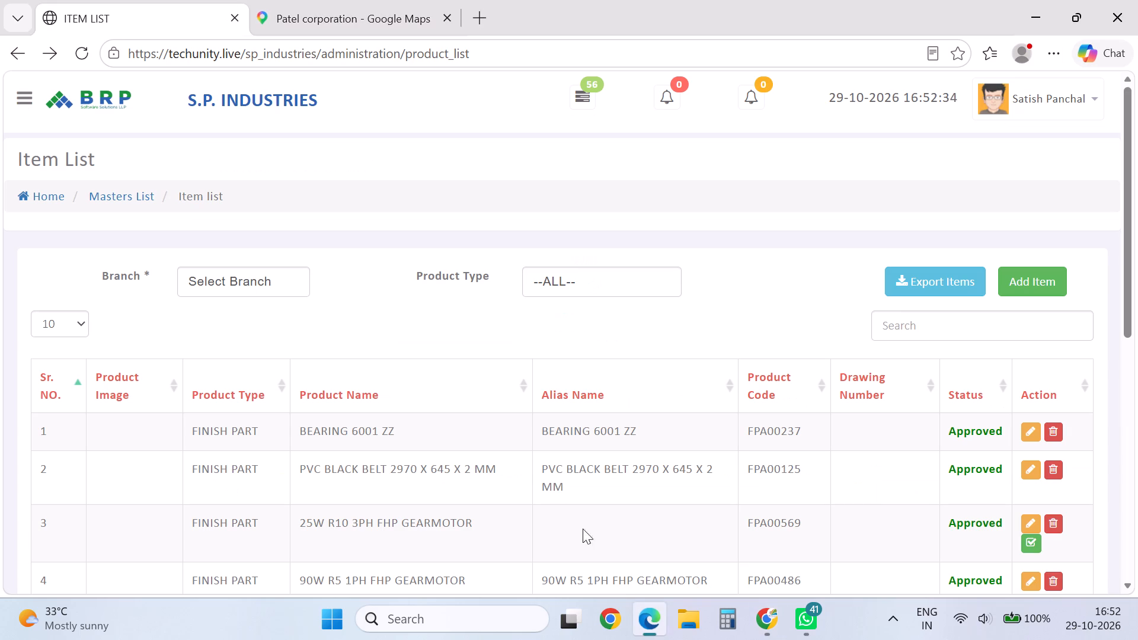
{"action": "left_click", "coordinate": [933, 312]}
{"action": "type", "text": "TAPPI"}
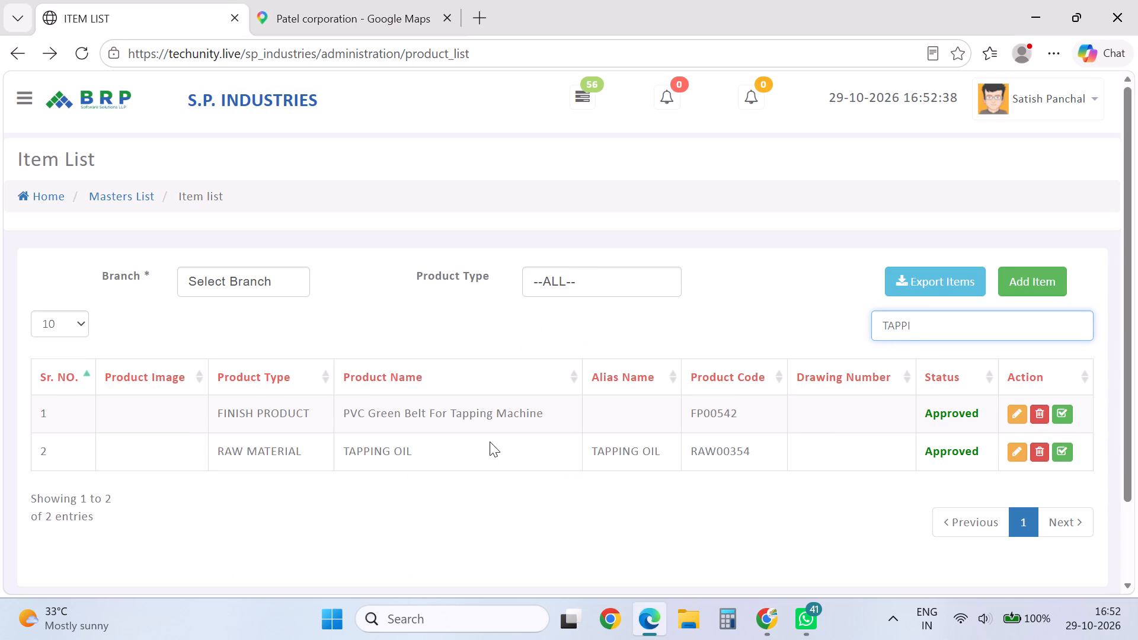
{"action": "left_click_drag", "start_coordinate": [335, 448], "coordinate": [414, 450]}
{"action": "key", "text": "ctrl+c"}
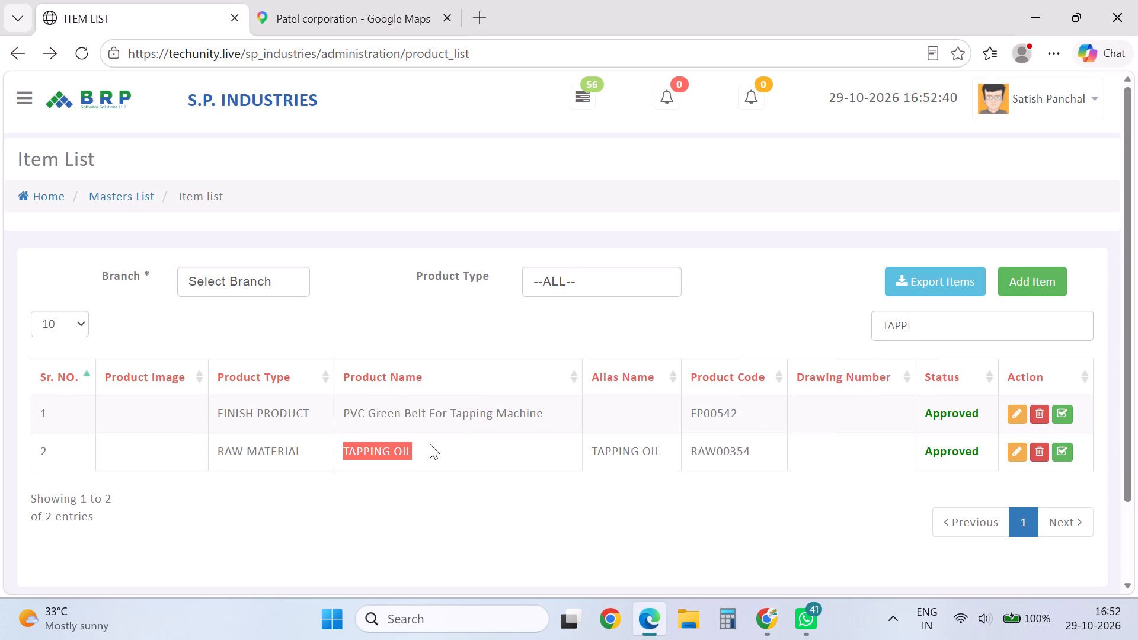
{"action": "key", "text": "ctrl+c"}
{"action": "key", "text": "ctrl+c"}
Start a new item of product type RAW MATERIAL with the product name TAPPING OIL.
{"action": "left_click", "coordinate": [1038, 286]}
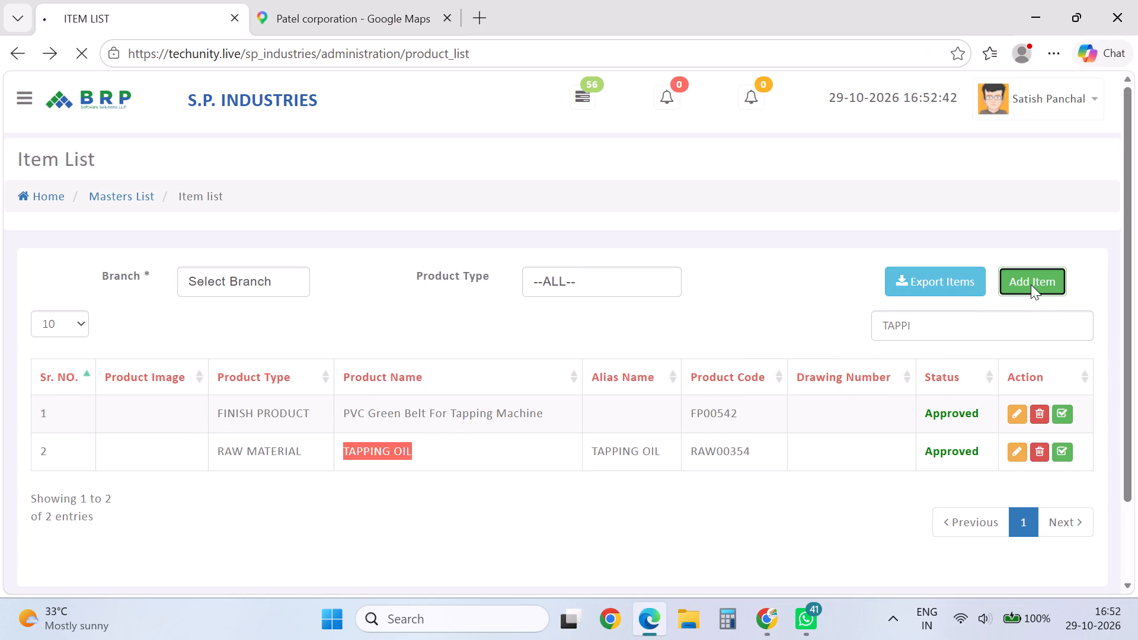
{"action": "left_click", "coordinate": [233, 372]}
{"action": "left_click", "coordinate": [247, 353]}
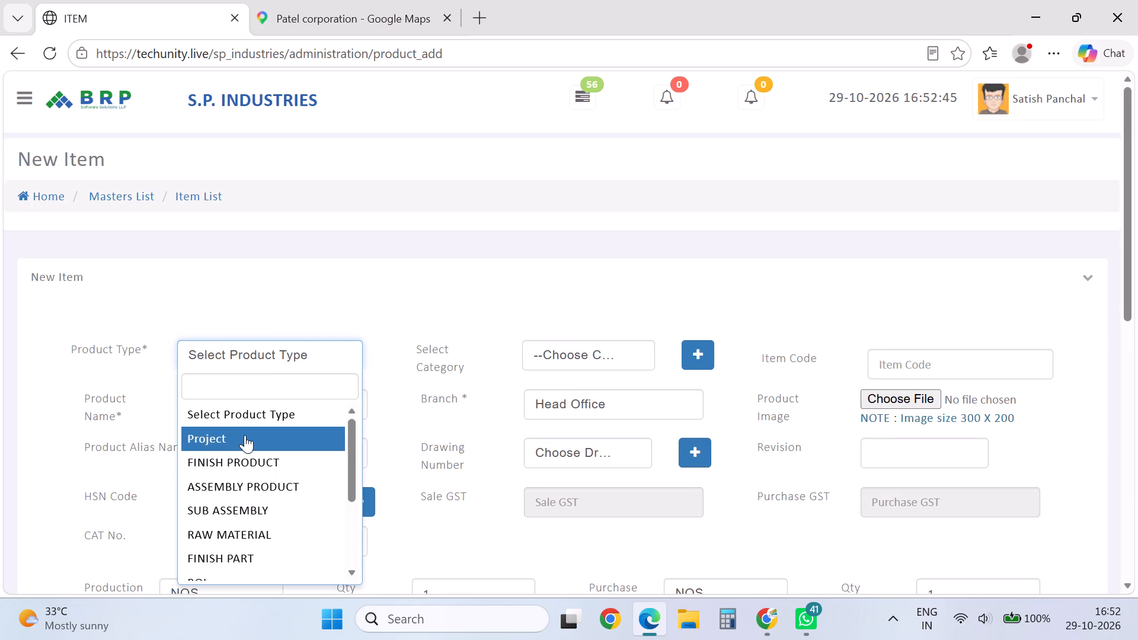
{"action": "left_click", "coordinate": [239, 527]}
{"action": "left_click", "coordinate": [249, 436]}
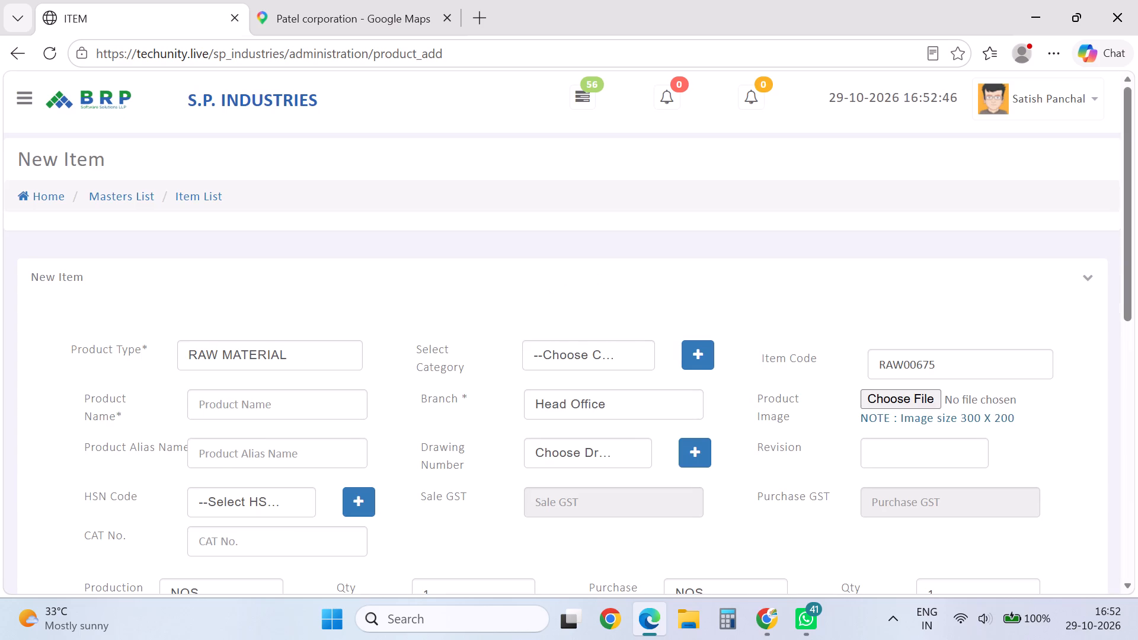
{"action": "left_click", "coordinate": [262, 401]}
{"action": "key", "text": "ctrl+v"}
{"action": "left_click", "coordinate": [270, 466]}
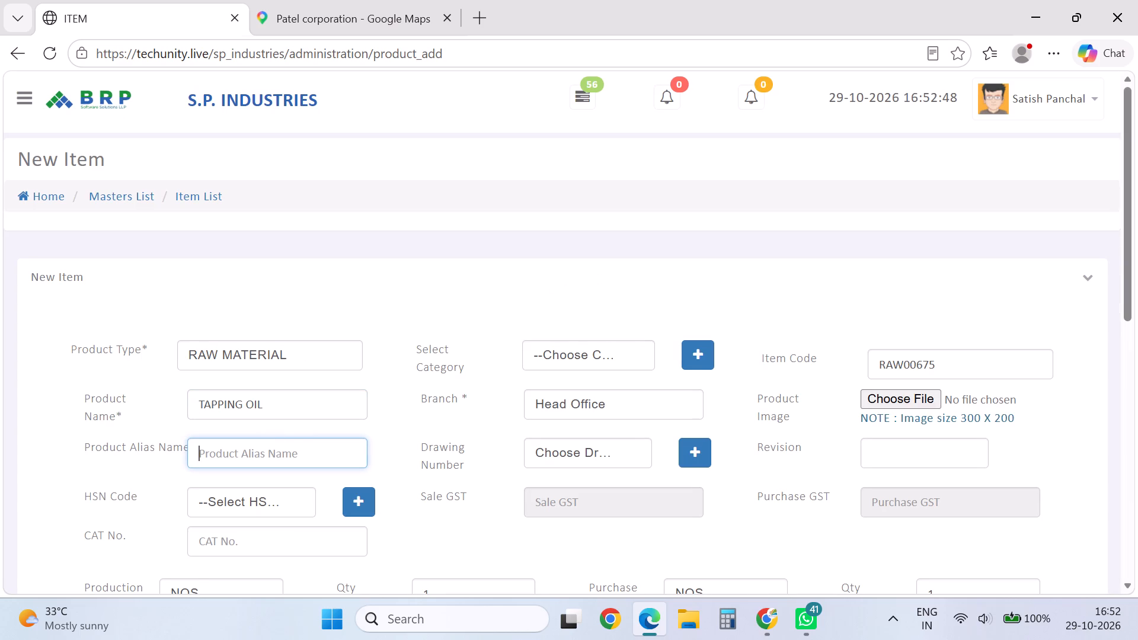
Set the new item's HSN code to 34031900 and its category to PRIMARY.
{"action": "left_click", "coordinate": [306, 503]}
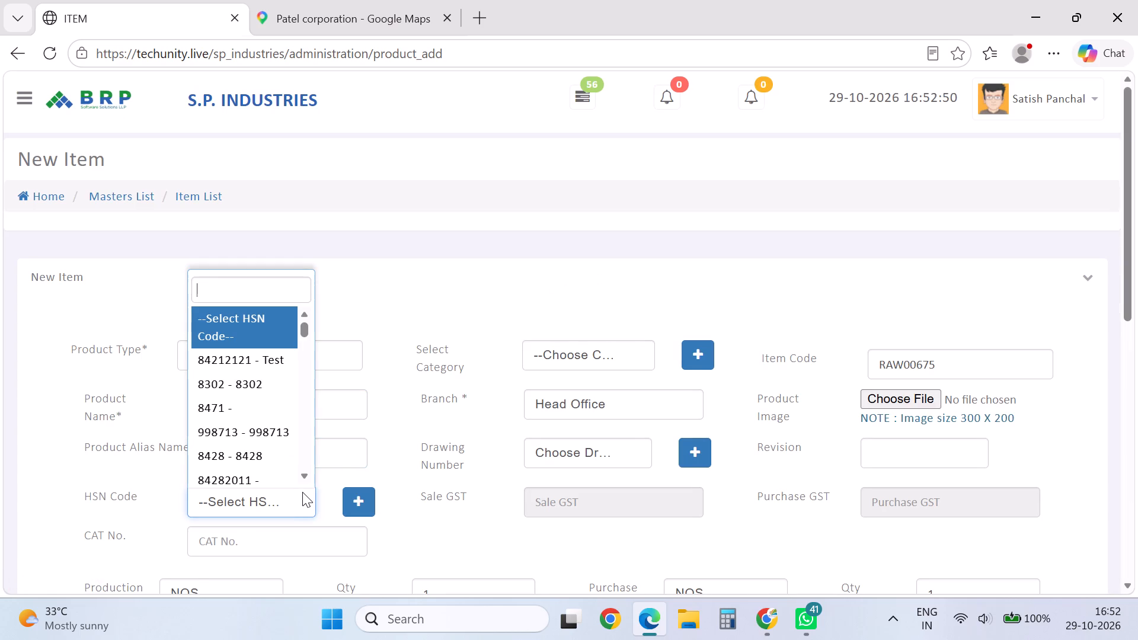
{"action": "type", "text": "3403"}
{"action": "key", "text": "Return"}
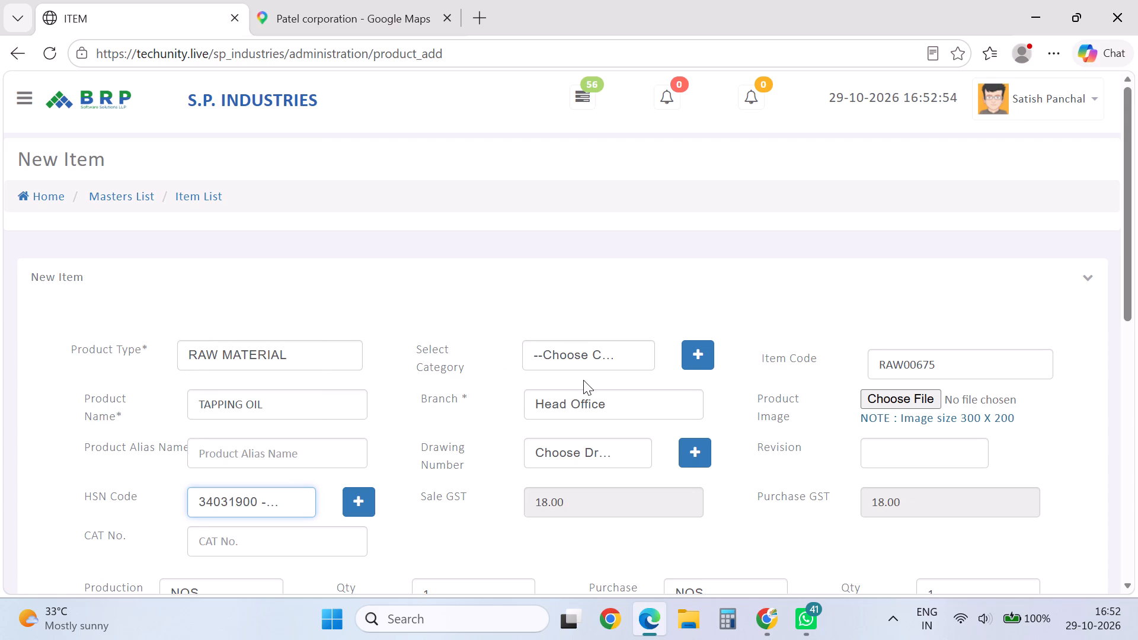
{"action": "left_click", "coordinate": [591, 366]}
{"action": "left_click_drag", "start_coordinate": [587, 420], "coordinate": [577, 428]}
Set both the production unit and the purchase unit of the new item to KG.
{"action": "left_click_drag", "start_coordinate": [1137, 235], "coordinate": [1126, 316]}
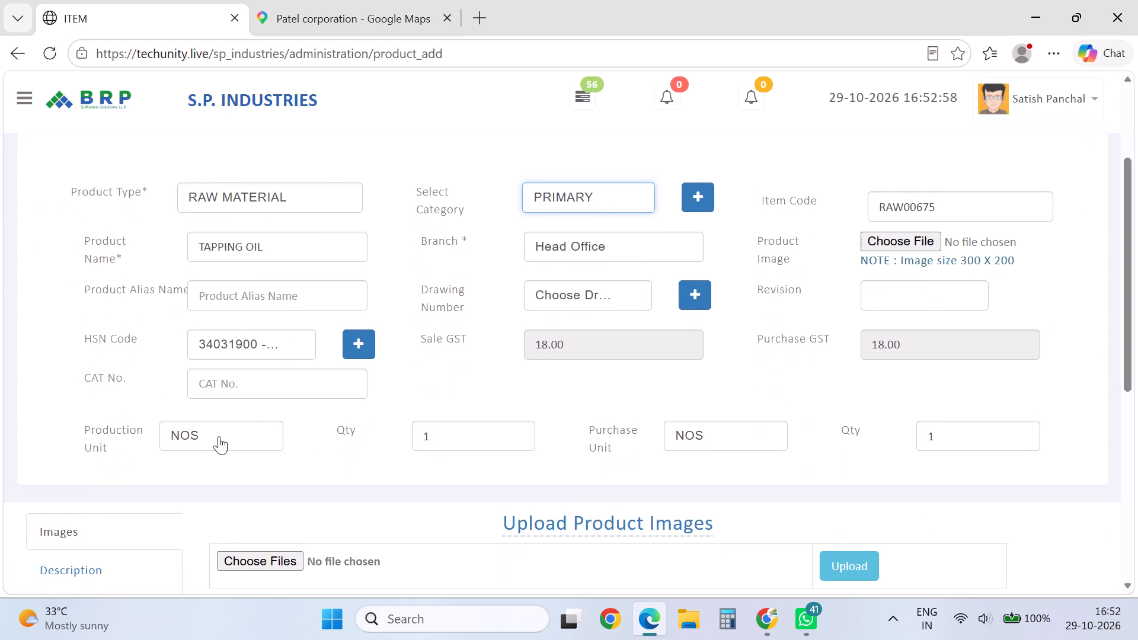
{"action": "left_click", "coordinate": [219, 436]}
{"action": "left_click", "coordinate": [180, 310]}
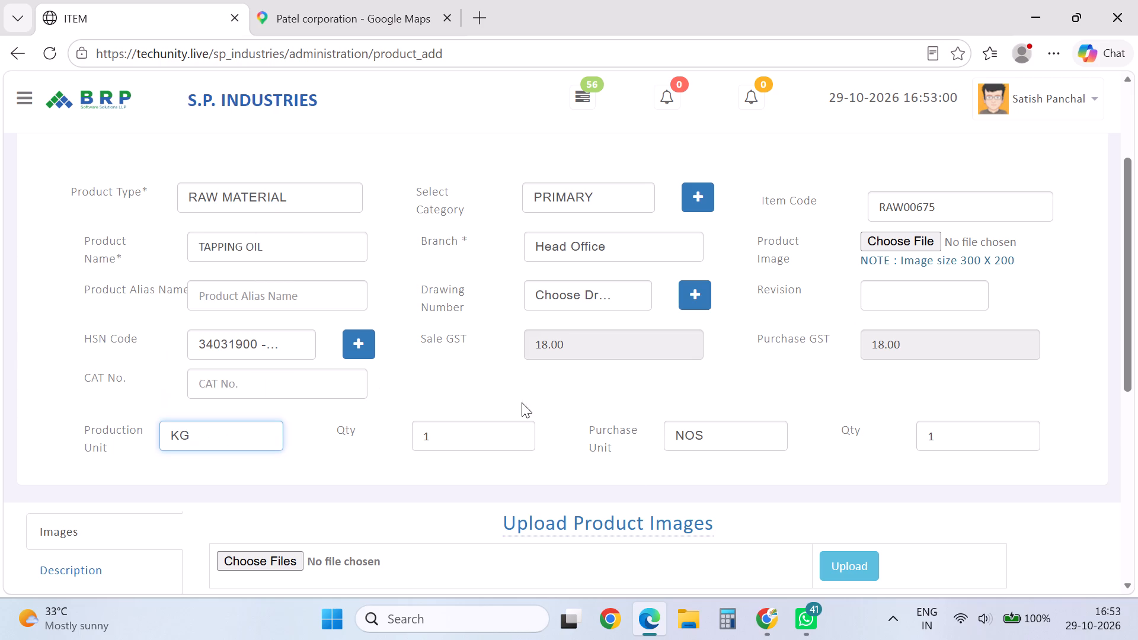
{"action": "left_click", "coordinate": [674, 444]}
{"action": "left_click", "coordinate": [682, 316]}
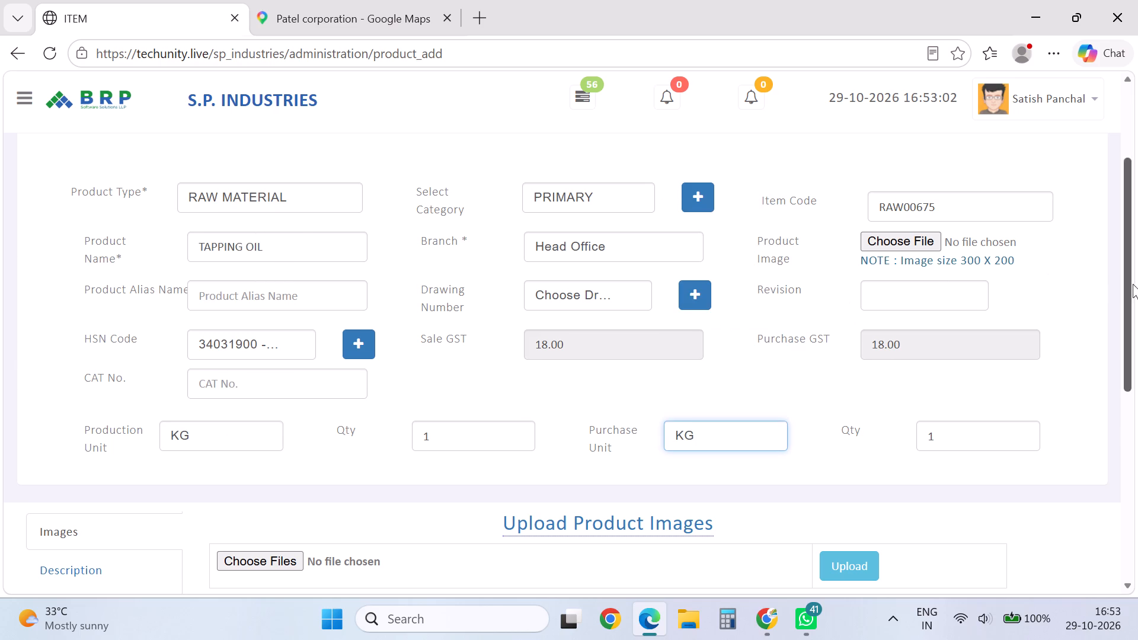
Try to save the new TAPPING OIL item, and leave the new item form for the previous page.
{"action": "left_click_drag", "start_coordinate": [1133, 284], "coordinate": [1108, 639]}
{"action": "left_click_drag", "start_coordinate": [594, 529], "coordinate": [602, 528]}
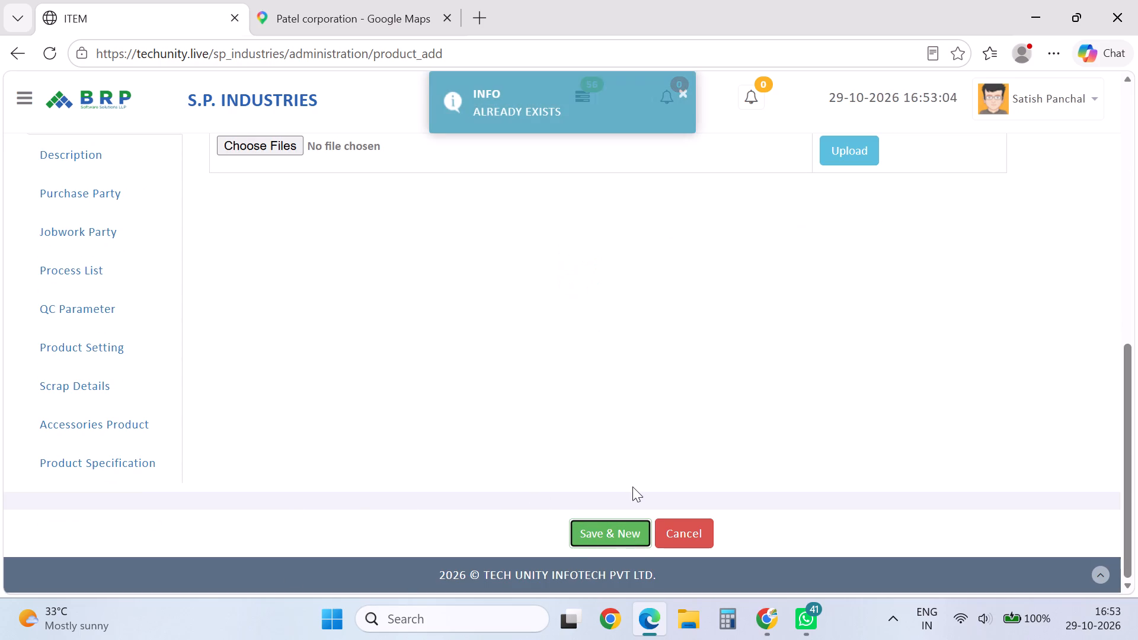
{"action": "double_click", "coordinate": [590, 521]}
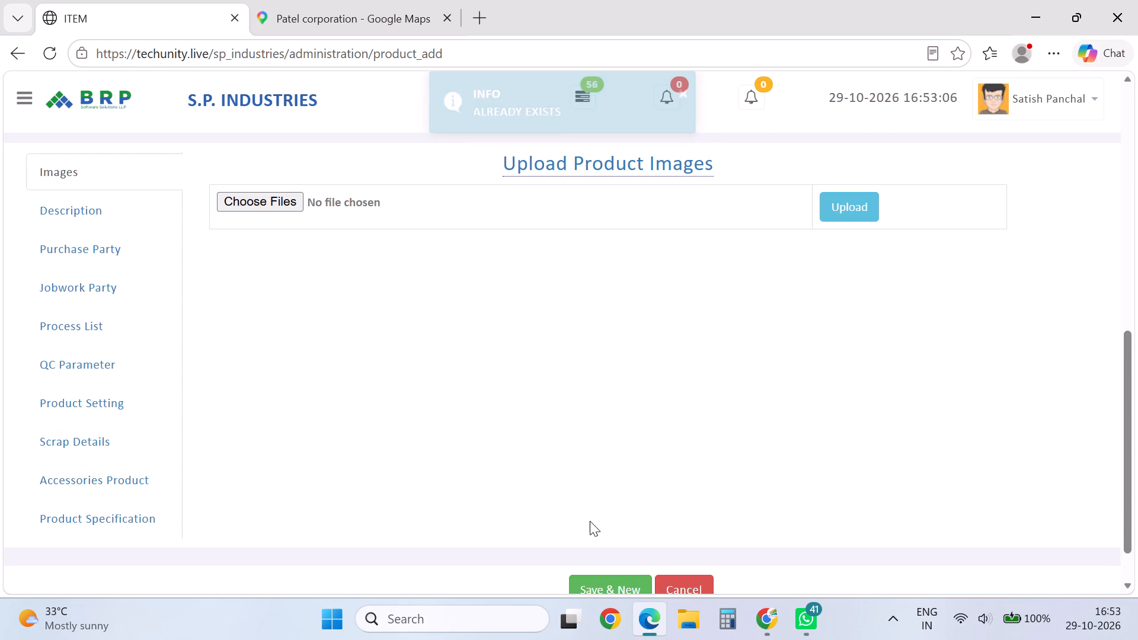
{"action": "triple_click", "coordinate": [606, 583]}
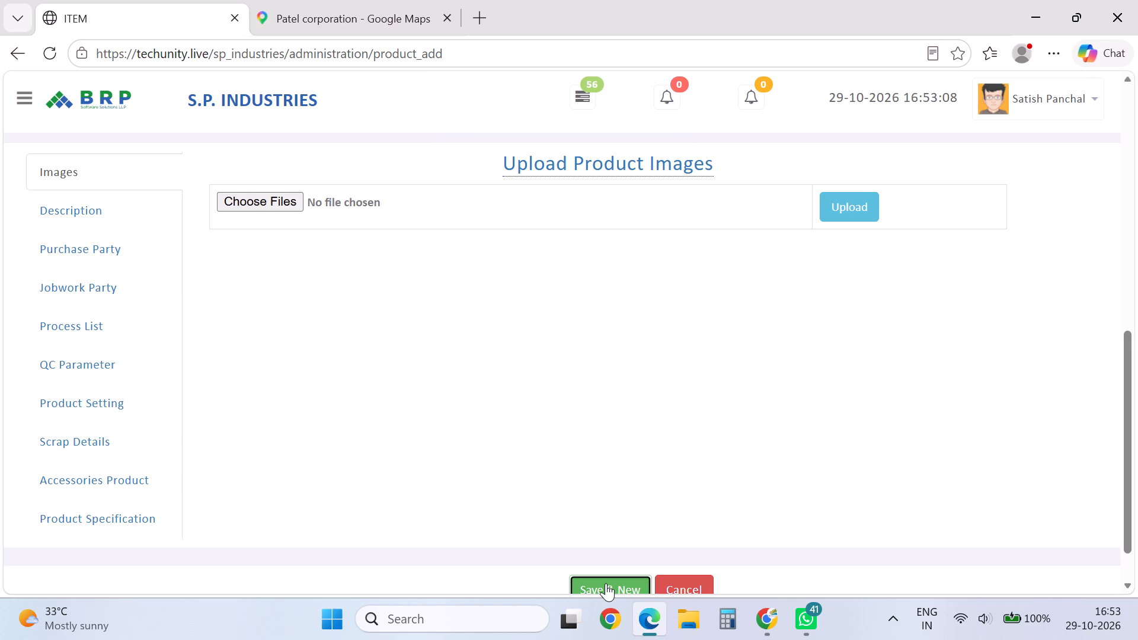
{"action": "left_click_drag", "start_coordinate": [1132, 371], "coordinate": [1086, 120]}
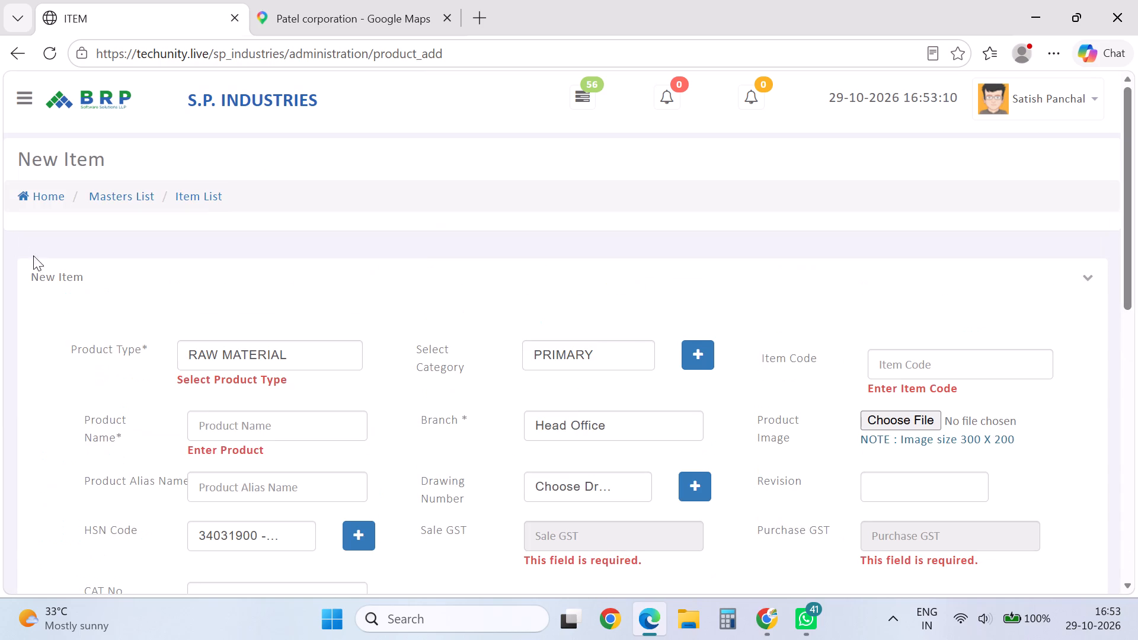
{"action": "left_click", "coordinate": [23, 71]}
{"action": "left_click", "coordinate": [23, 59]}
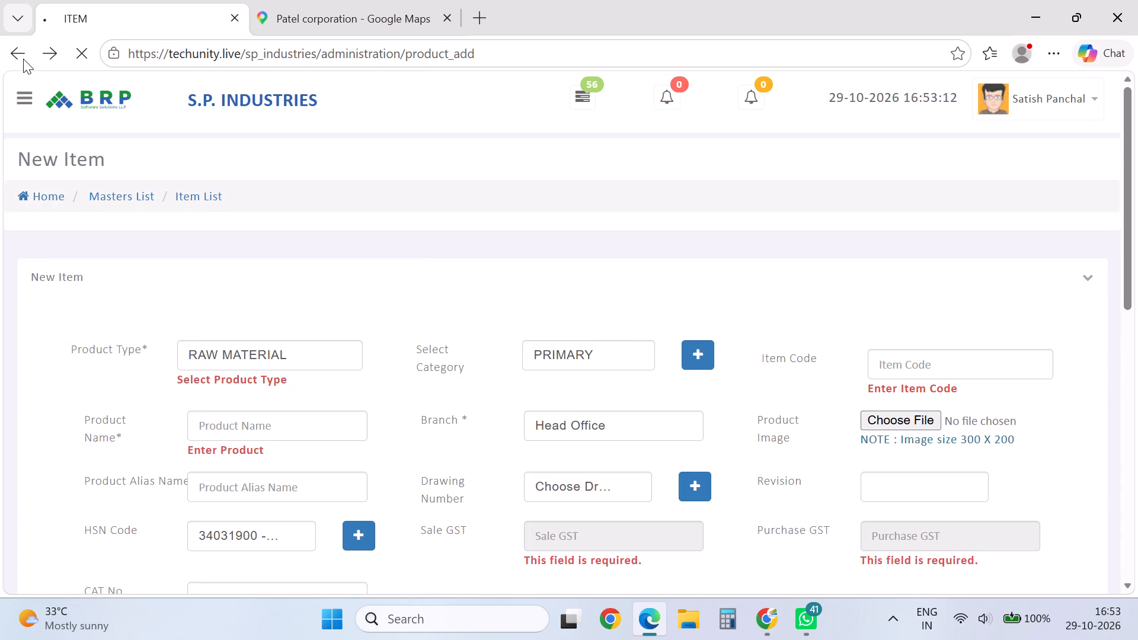
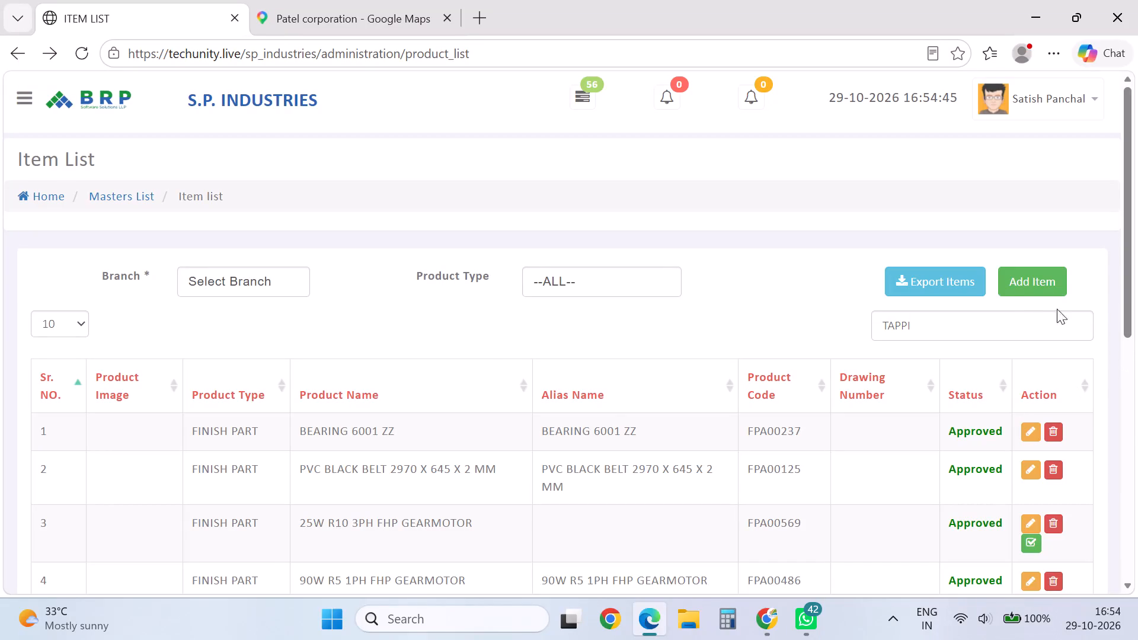
Filter the item list by TAPPI and delete the RAW MATERIAL item TAPPING OIL.
{"action": "left_click", "coordinate": [1000, 299]}
{"action": "left_click", "coordinate": [969, 329]}
{"action": "key", "text": "Return"}
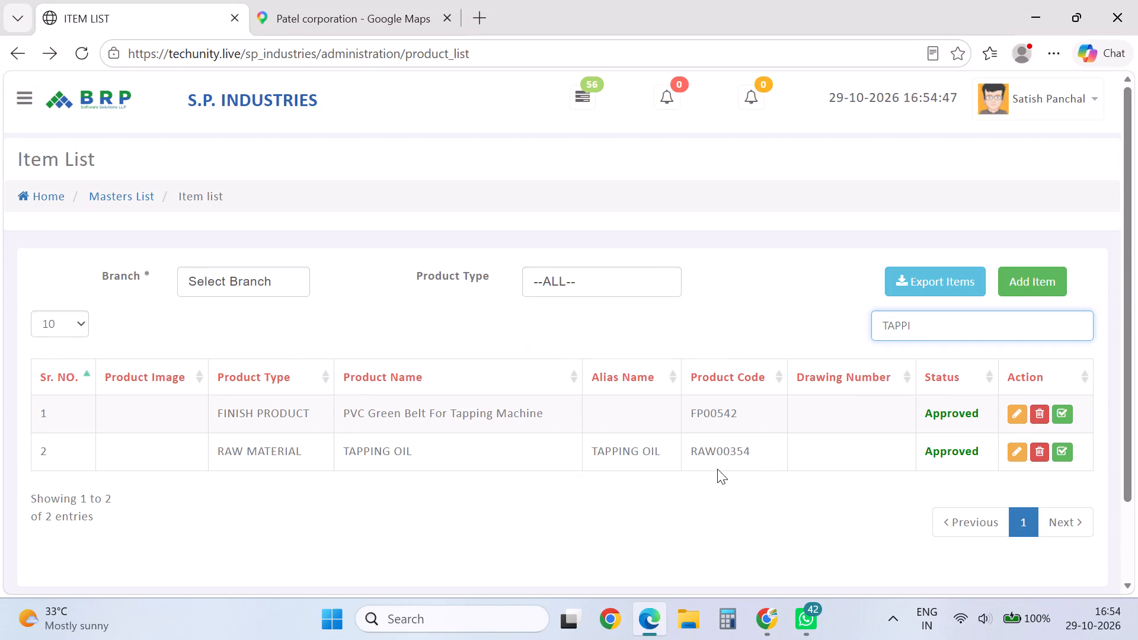
{"action": "left_click", "coordinate": [1040, 452]}
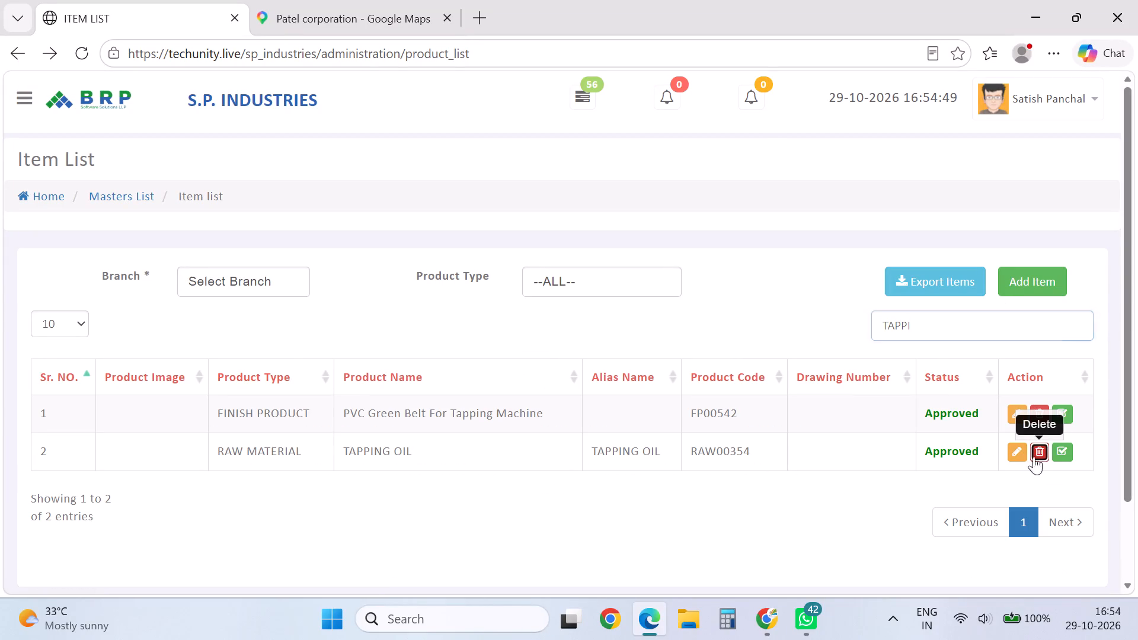
{"action": "left_click", "coordinate": [673, 178]}
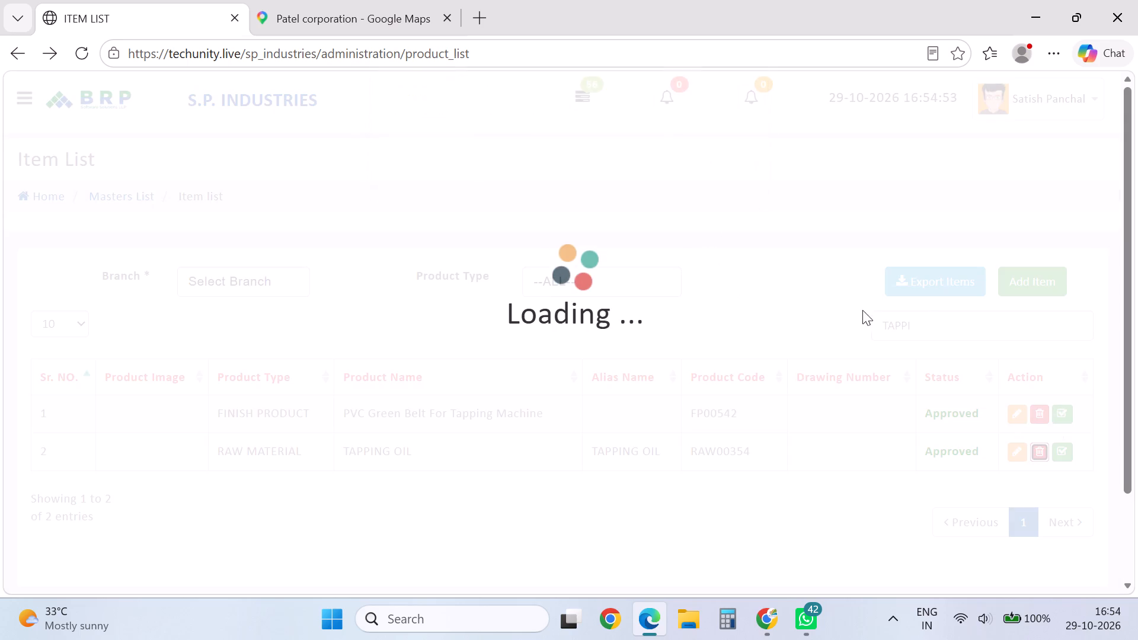
Start another new item from the item list.
{"action": "left_click", "coordinate": [1024, 292]}
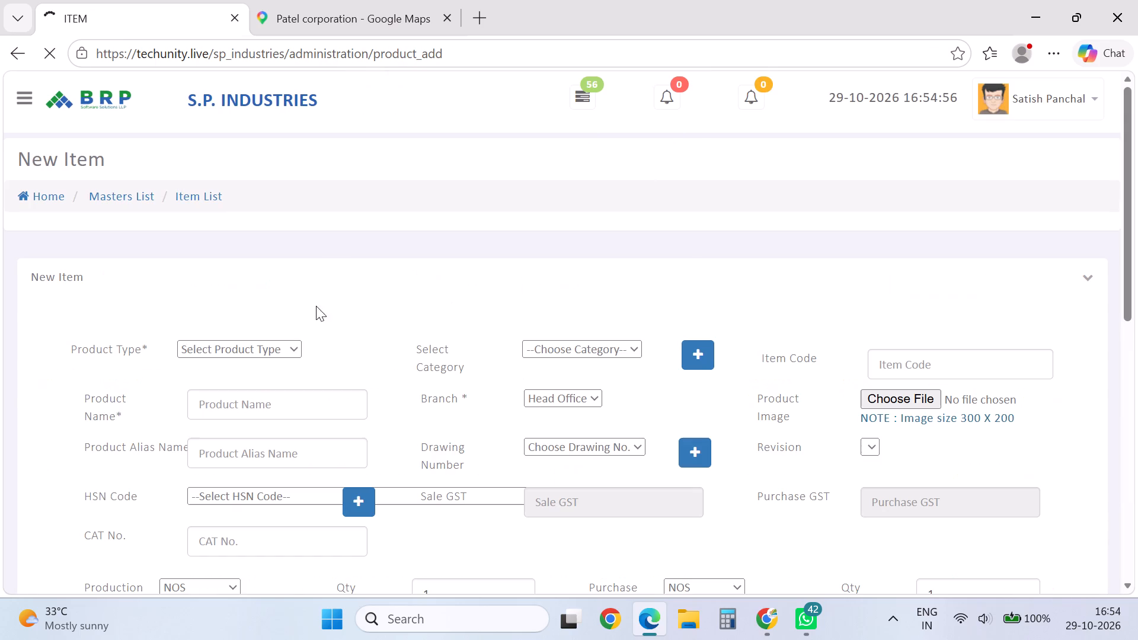
Start a new item of product type RAW MATERIAL with the product name TAPPING OIL.
{"action": "left_click", "coordinate": [264, 341]}
{"action": "left_click", "coordinate": [246, 365]}
{"action": "left_click", "coordinate": [246, 357]}
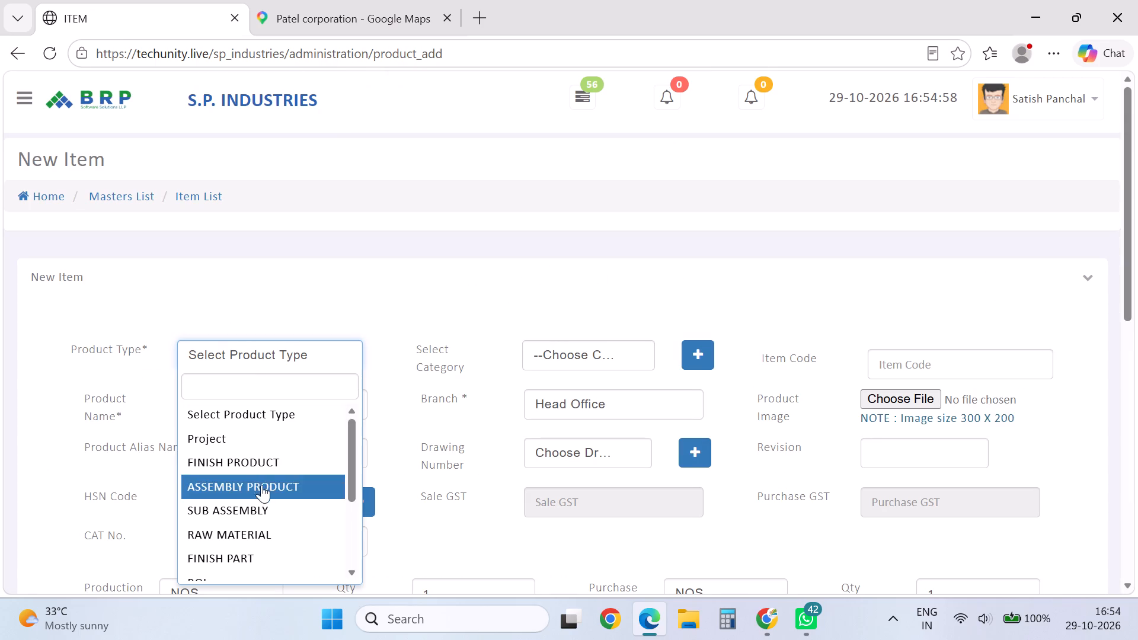
{"action": "left_click", "coordinate": [272, 534]}
{"action": "left_click", "coordinate": [263, 432]}
{"action": "left_click", "coordinate": [252, 413], "text": "ctrl"}
{"action": "key", "text": "ctrl+v"}
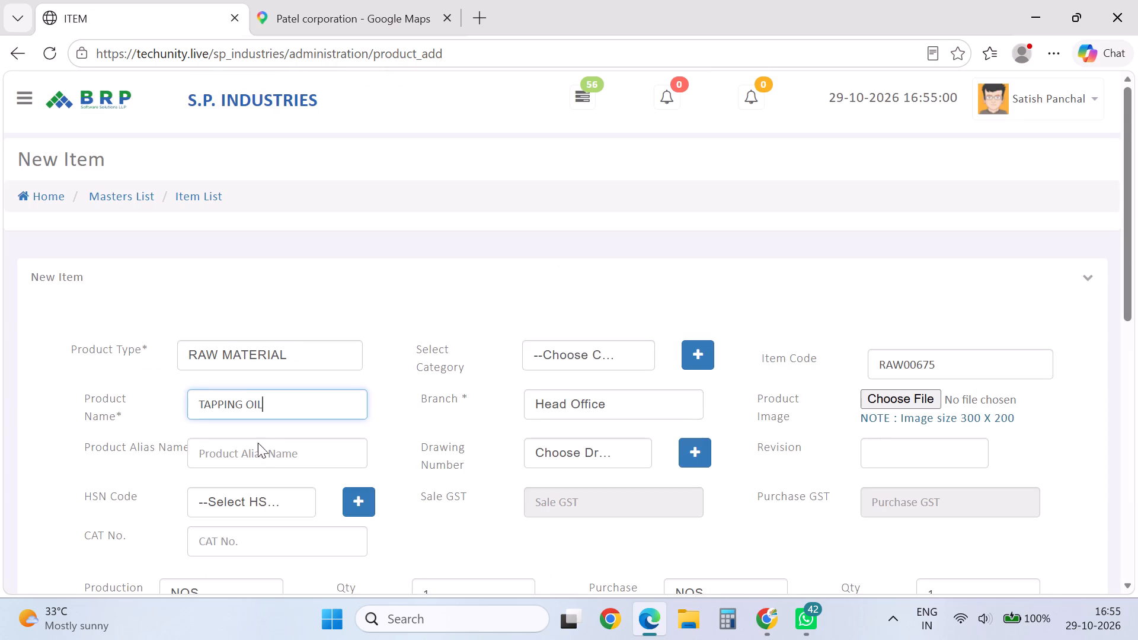
Set the new item's HSN code to 34031900 - OIL.
{"action": "left_click_drag", "start_coordinate": [265, 485], "coordinate": [265, 494]}
{"action": "left_click", "coordinate": [264, 501]}
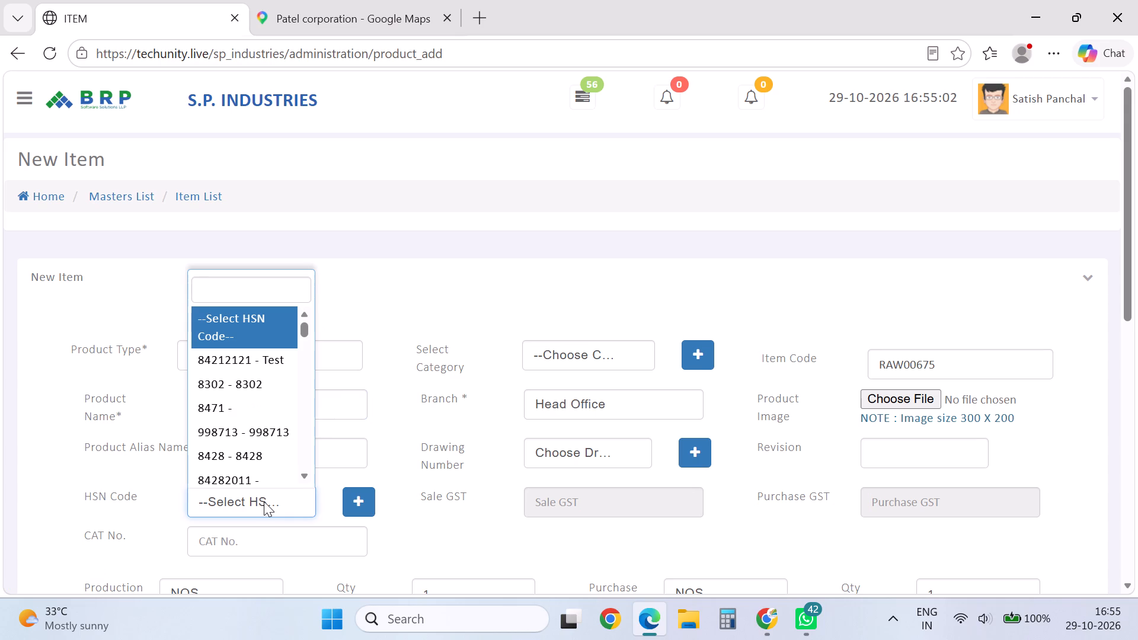
{"action": "type", "text": "OIL"}
{"action": "key", "text": "Down"}
{"action": "key", "text": "Down"}
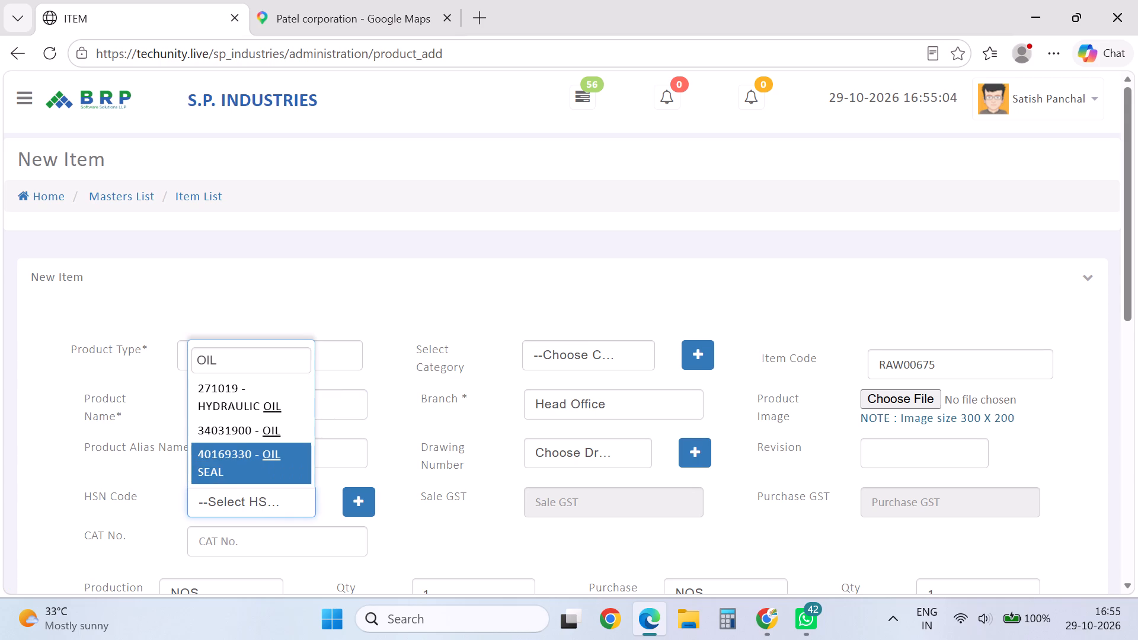
{"action": "key", "text": "Up"}
{"action": "key", "text": "Up"}
{"action": "key", "text": "Down"}
{"action": "key", "text": "Down"}
{"action": "key", "text": "Up"}
{"action": "key", "text": "Down"}
{"action": "key", "text": "Up"}
{"action": "key", "text": "Down"}
{"action": "key", "text": "Up"}
{"action": "key", "text": "Return"}
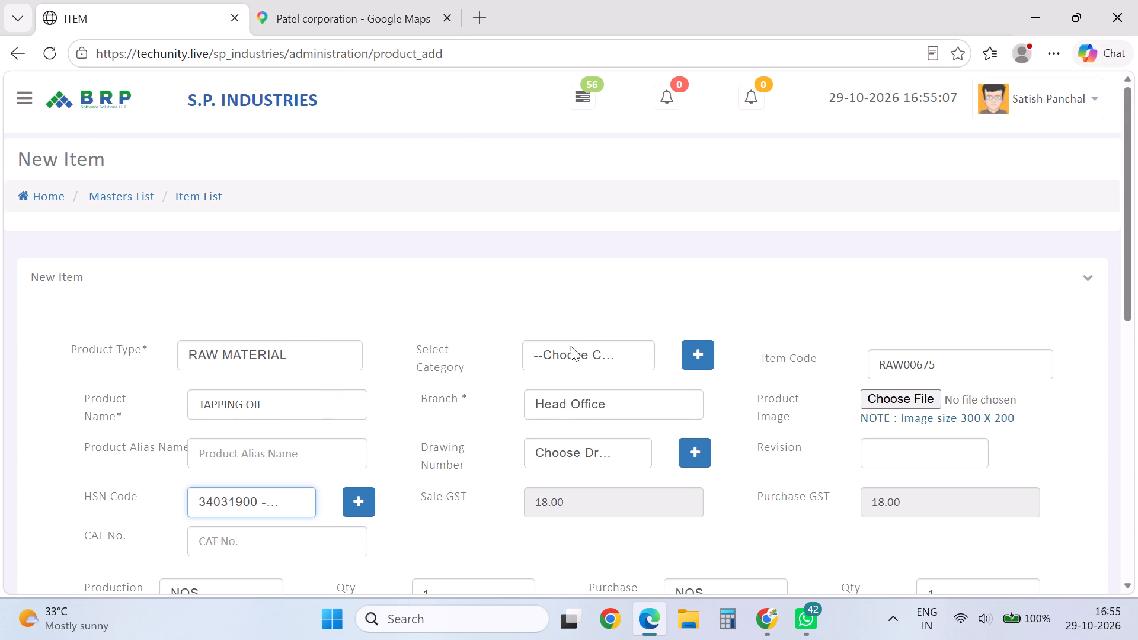
Set the category of the new TAPPING OIL item to PRIMARY.
{"action": "left_click_drag", "start_coordinate": [573, 359], "coordinate": [576, 367]}
{"action": "left_click_drag", "start_coordinate": [574, 438], "coordinate": [560, 444]}
{"action": "left_click", "coordinate": [357, 272]}
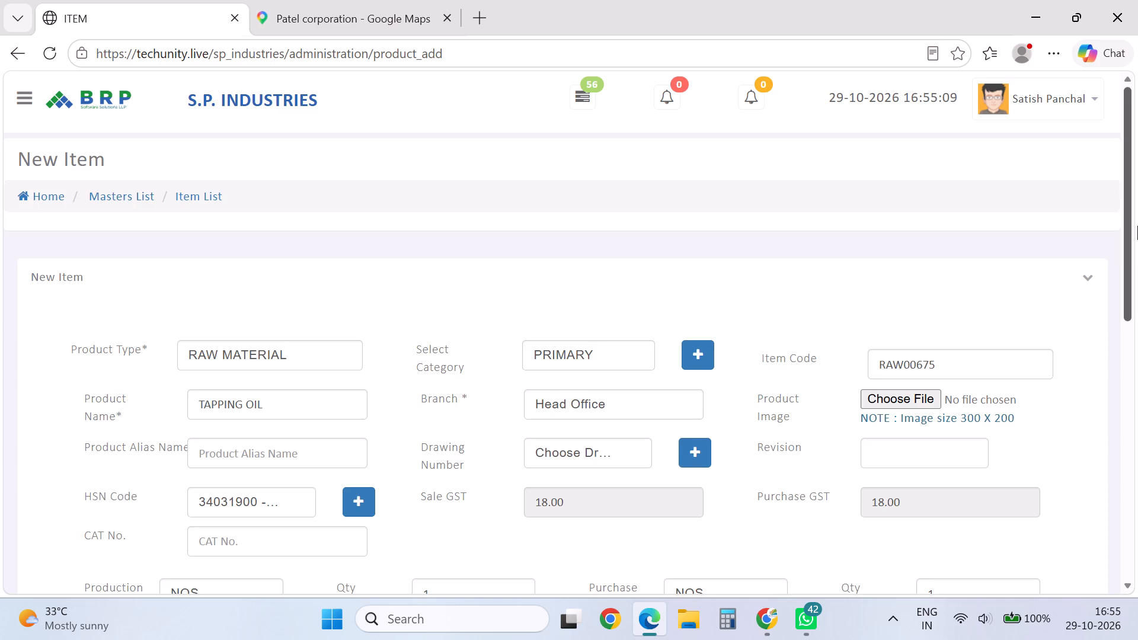
Set both the production unit and the purchase unit of the new item to KG.
{"action": "left_click_drag", "start_coordinate": [1136, 227], "coordinate": [1126, 312]}
{"action": "left_click", "coordinate": [190, 434]}
{"action": "left_click", "coordinate": [223, 428]}
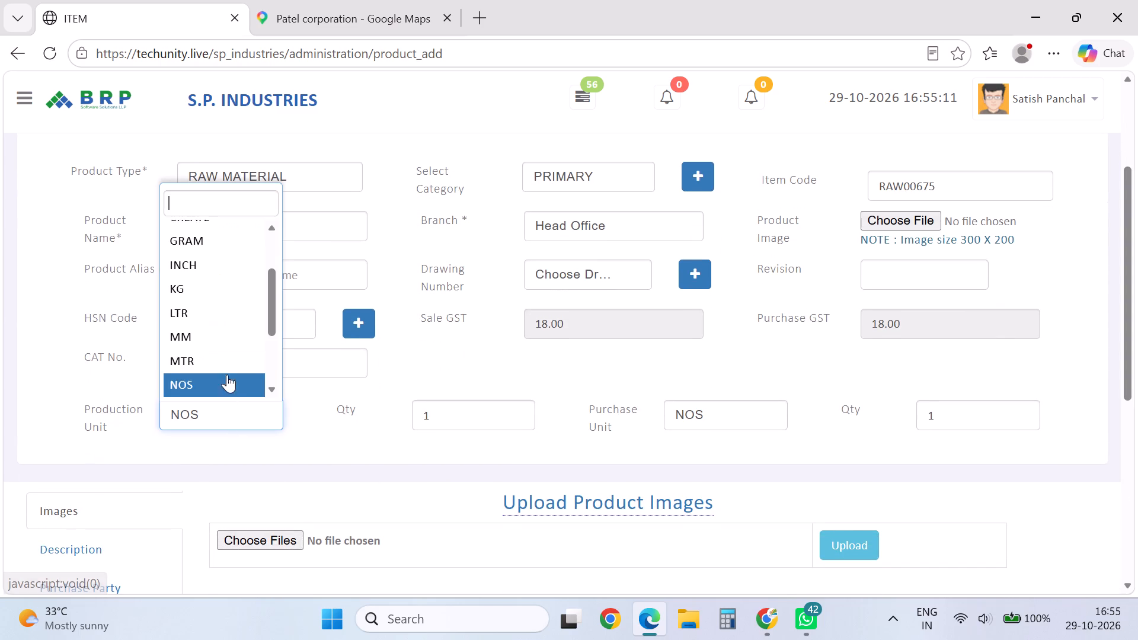
{"action": "left_click", "coordinate": [204, 296]}
{"action": "left_click", "coordinate": [744, 403]}
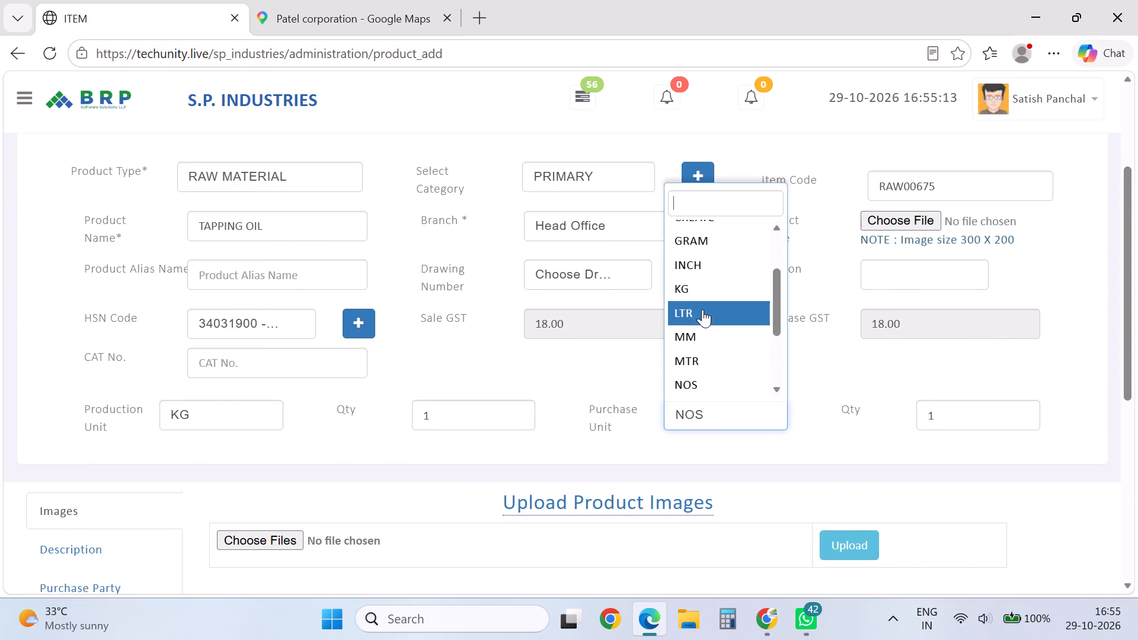
{"action": "left_click", "coordinate": [702, 285]}
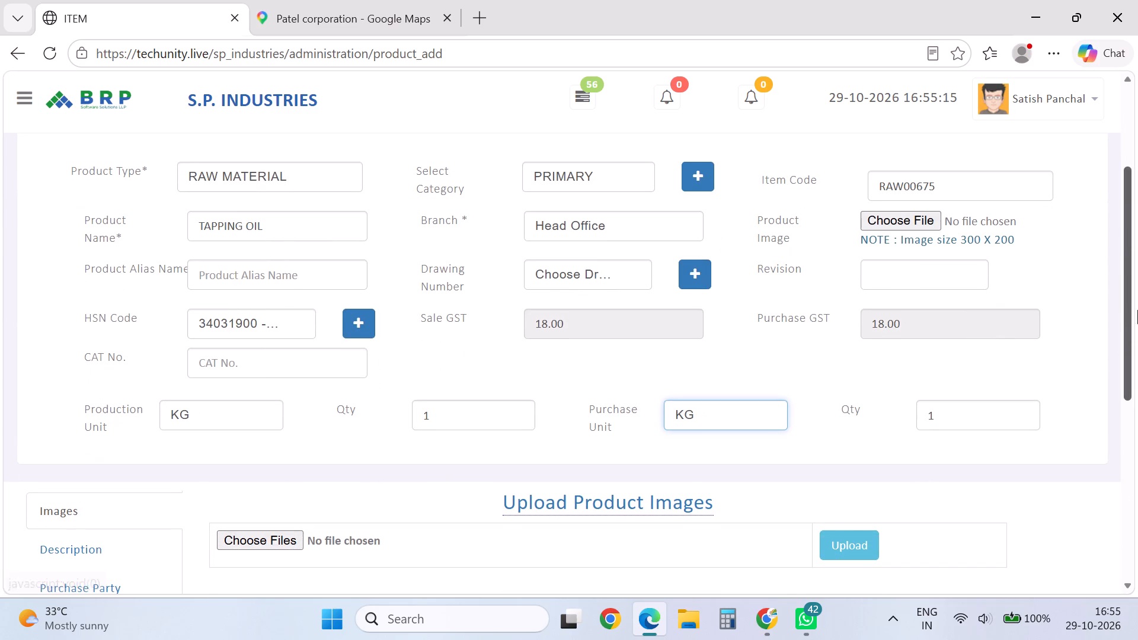
Save the new TAPPING OIL item and approve it in the item list.
{"action": "left_click_drag", "start_coordinate": [1134, 297], "coordinate": [1137, 575]}
{"action": "left_click", "coordinate": [571, 520]}
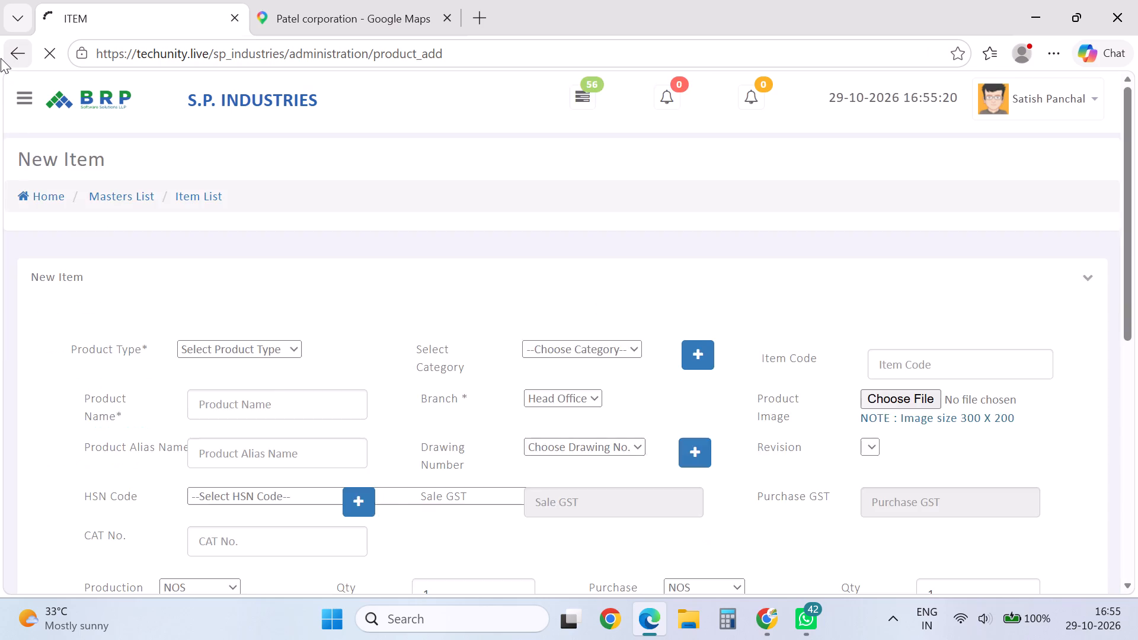
{"action": "left_click", "coordinate": [1, 58]}
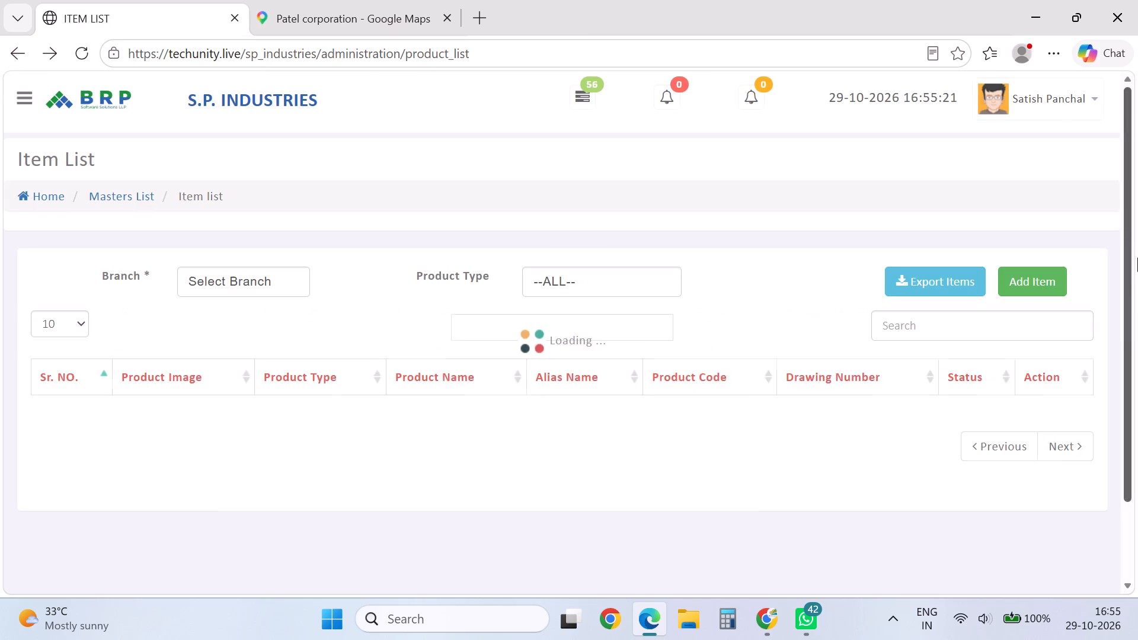
{"action": "left_click", "coordinate": [1028, 548]}
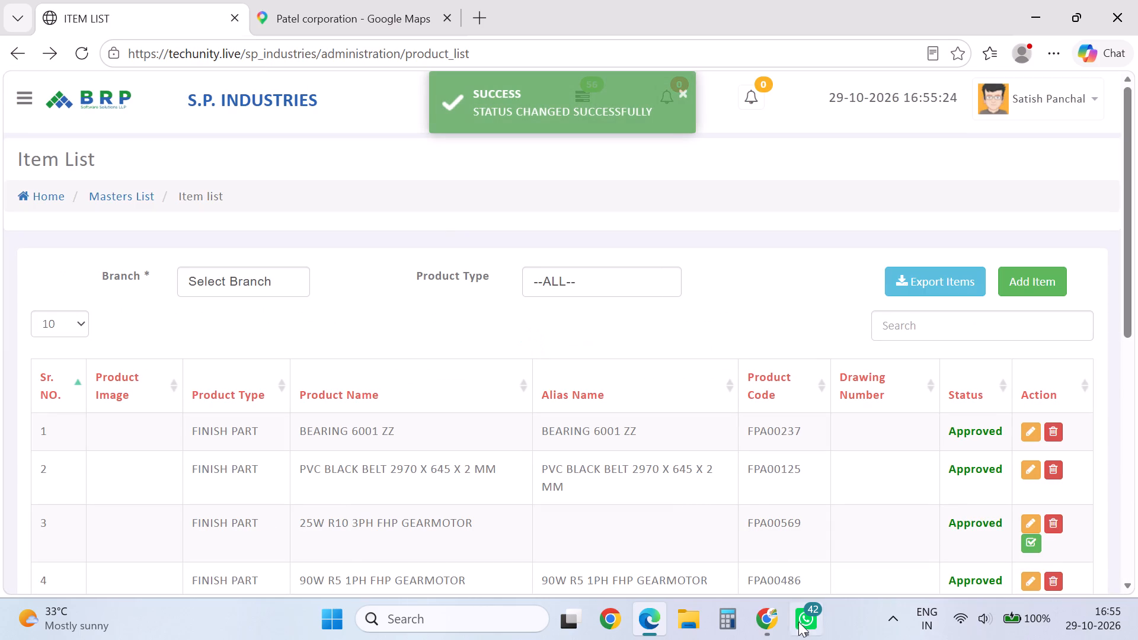
Switch to Google Chrome and open the PATEL CORPORATION purchase order PO/635/26-27 for editing.
{"action": "left_click", "coordinate": [768, 623]}
{"action": "left_click", "coordinate": [768, 614]}
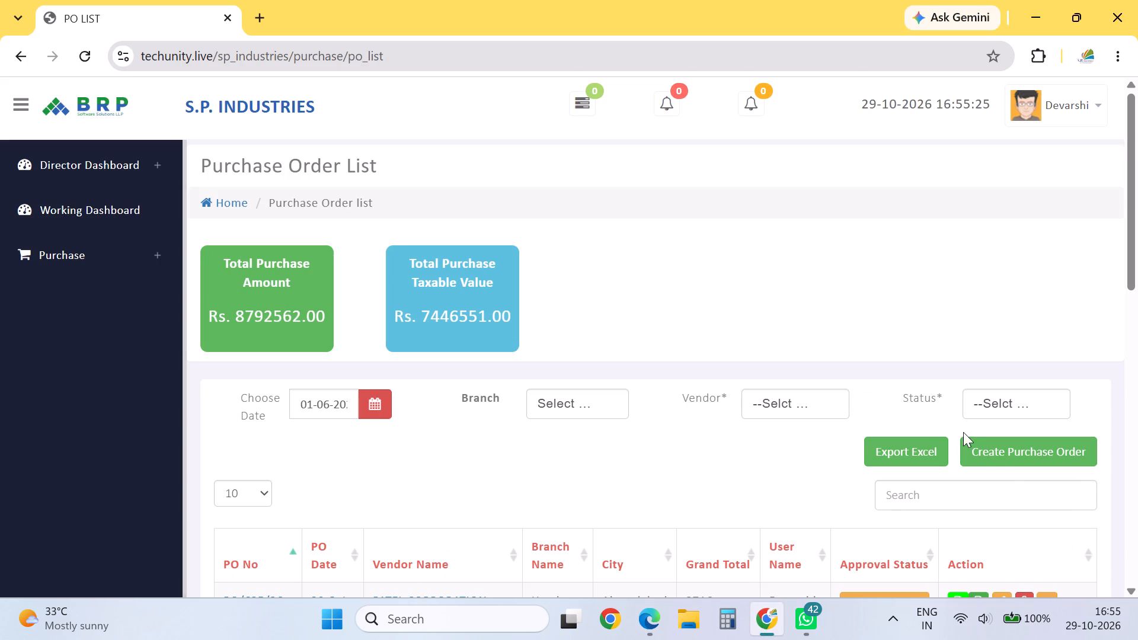
{"action": "left_click_drag", "start_coordinate": [1137, 227], "coordinate": [1136, 328]}
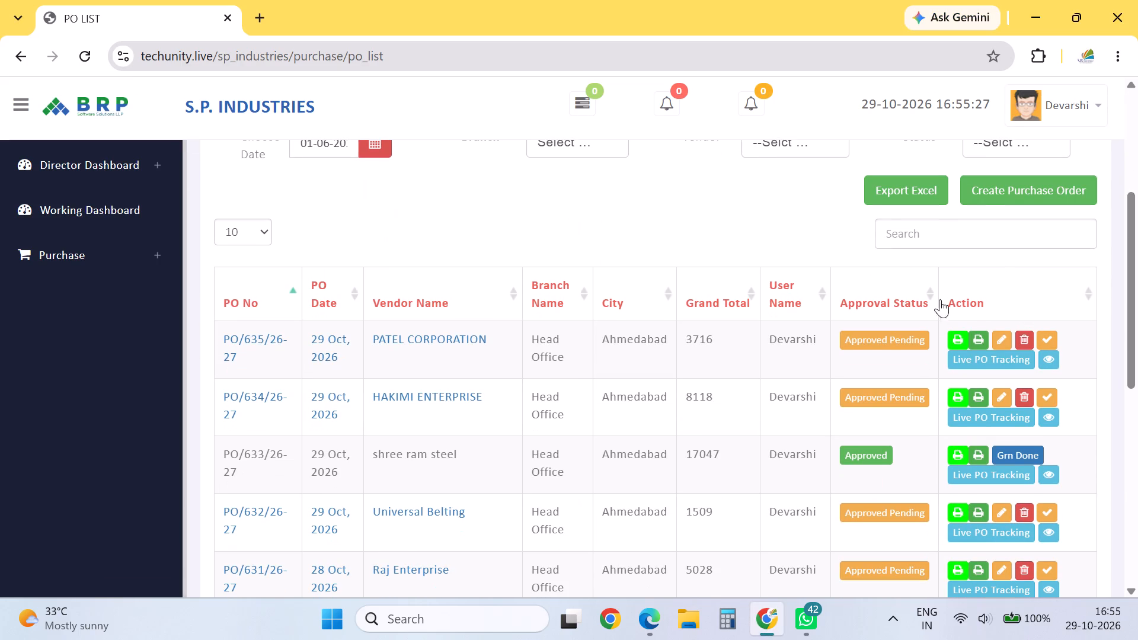
{"action": "left_click", "coordinate": [999, 340]}
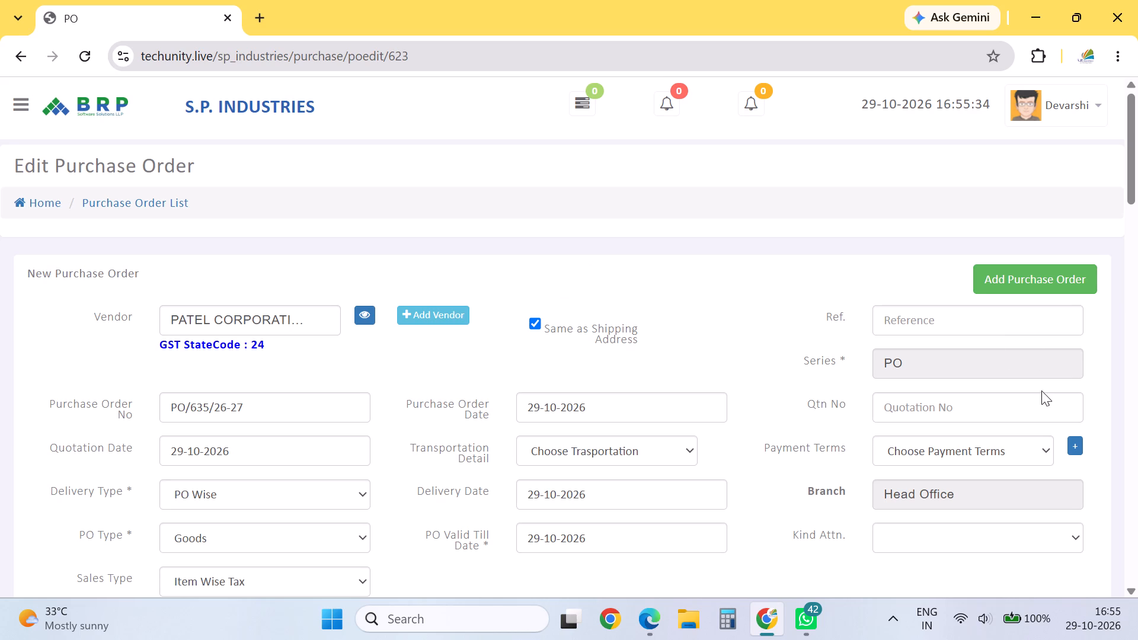
Choose TAPPING OIL (RAW00675) as the product for a new line on the purchase order.
{"action": "left_click_drag", "start_coordinate": [1129, 136], "coordinate": [1133, 279]}
{"action": "left_click", "coordinate": [398, 159]}
{"action": "key", "text": "t"}
{"action": "type", "text": "APPIN"}
{"action": "key", "text": "Down"}
{"action": "key", "text": "Return"}
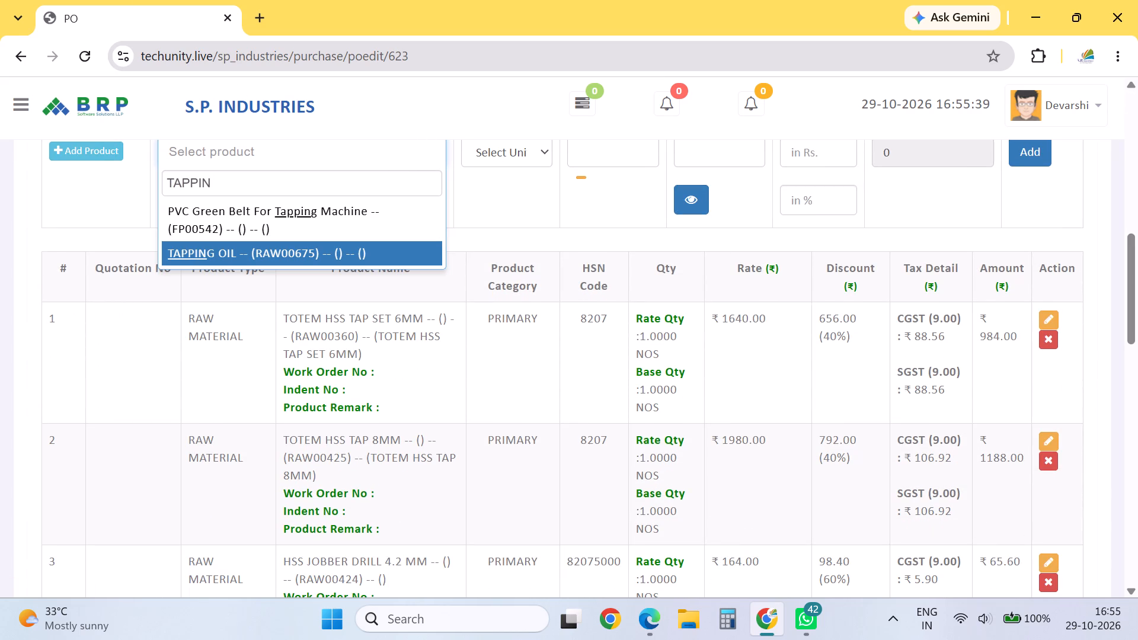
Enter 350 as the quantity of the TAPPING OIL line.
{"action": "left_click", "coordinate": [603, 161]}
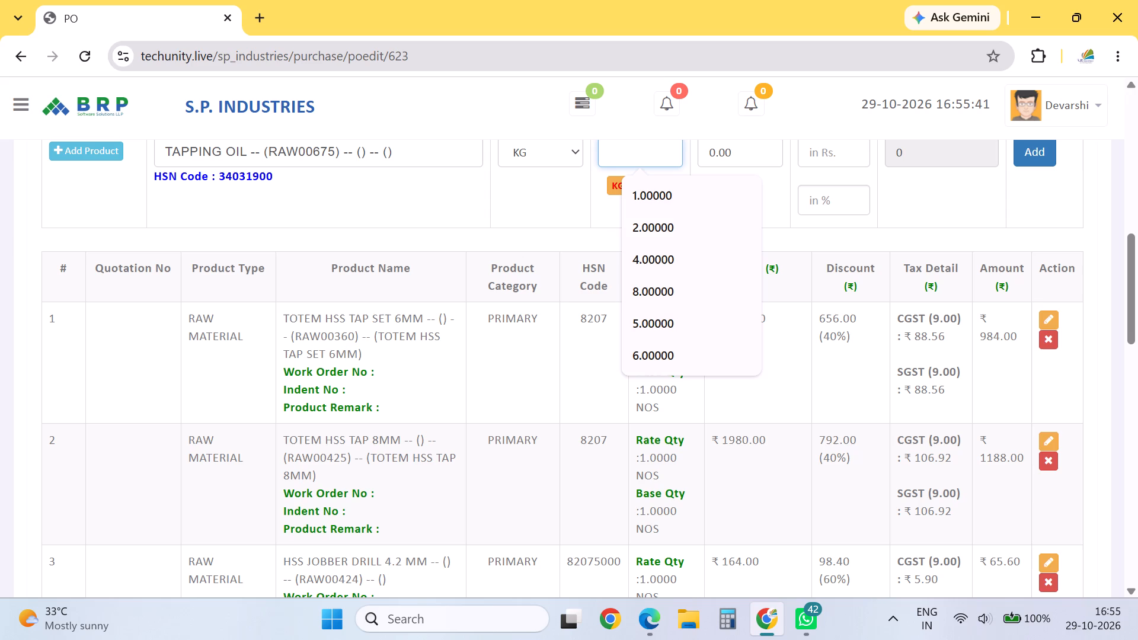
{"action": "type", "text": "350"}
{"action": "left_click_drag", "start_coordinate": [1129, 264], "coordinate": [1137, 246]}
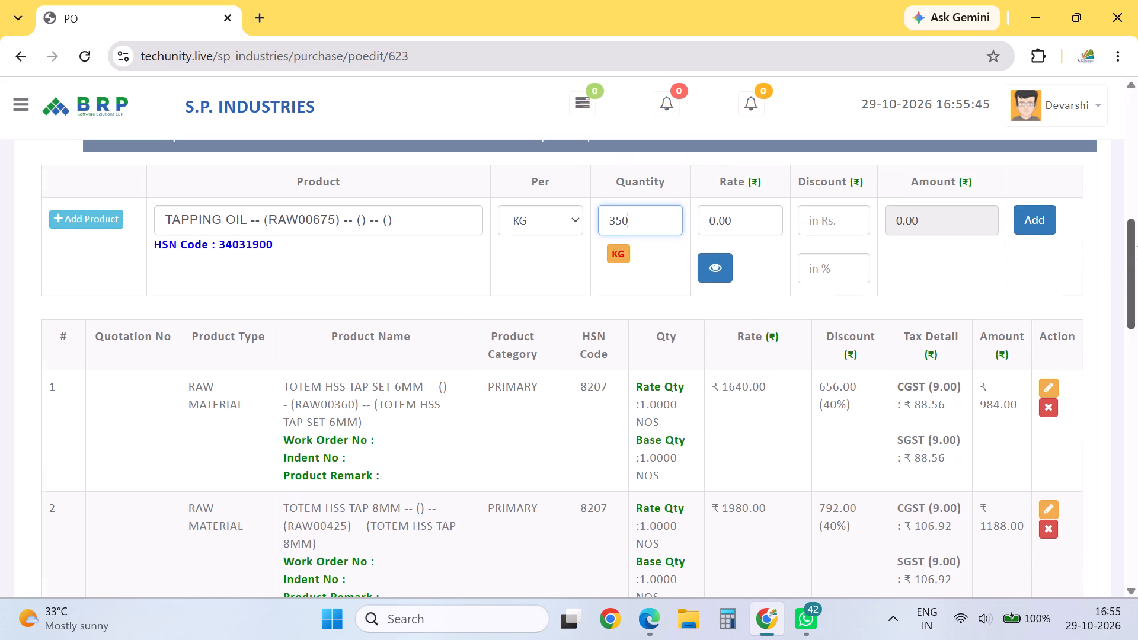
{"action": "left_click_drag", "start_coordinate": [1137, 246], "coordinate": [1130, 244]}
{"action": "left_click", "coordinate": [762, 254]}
Set the TAPPING OIL quantity to 0.500 KG and the rate to 350, and add the line to the order.
{"action": "double_click", "coordinate": [658, 247]}
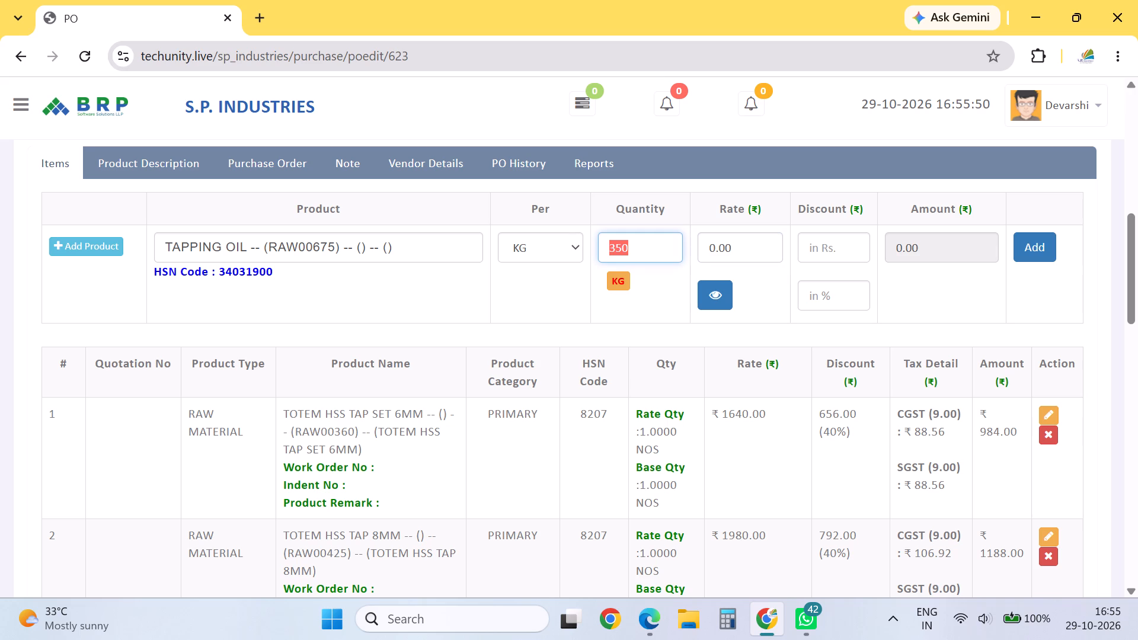
{"action": "key", "text": "0"}
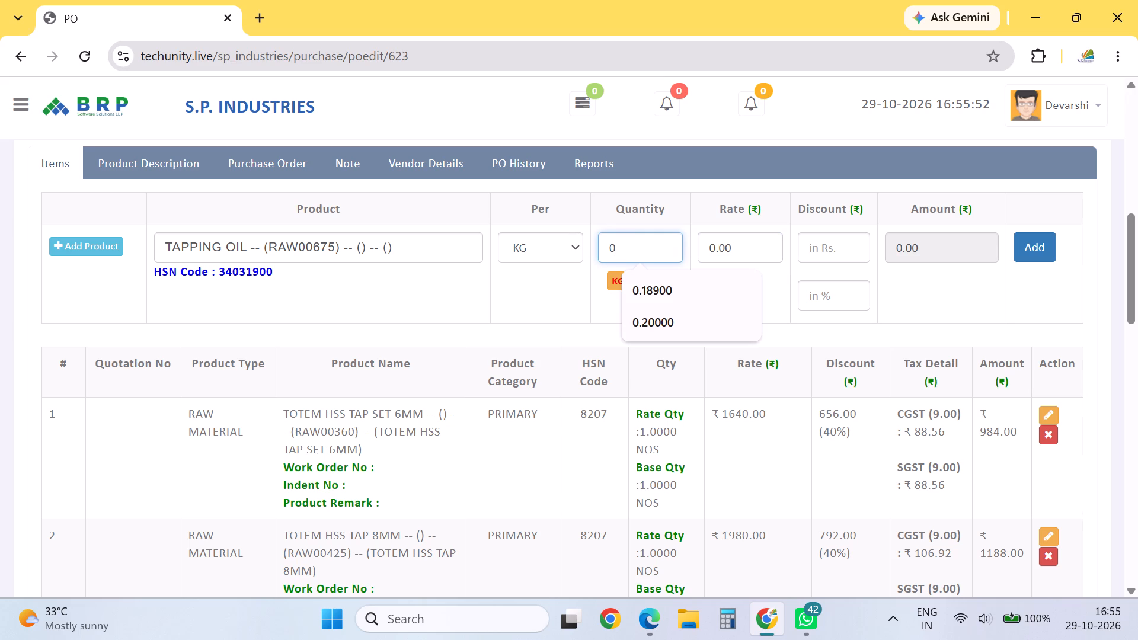
{"action": "type", "text": ".500"}
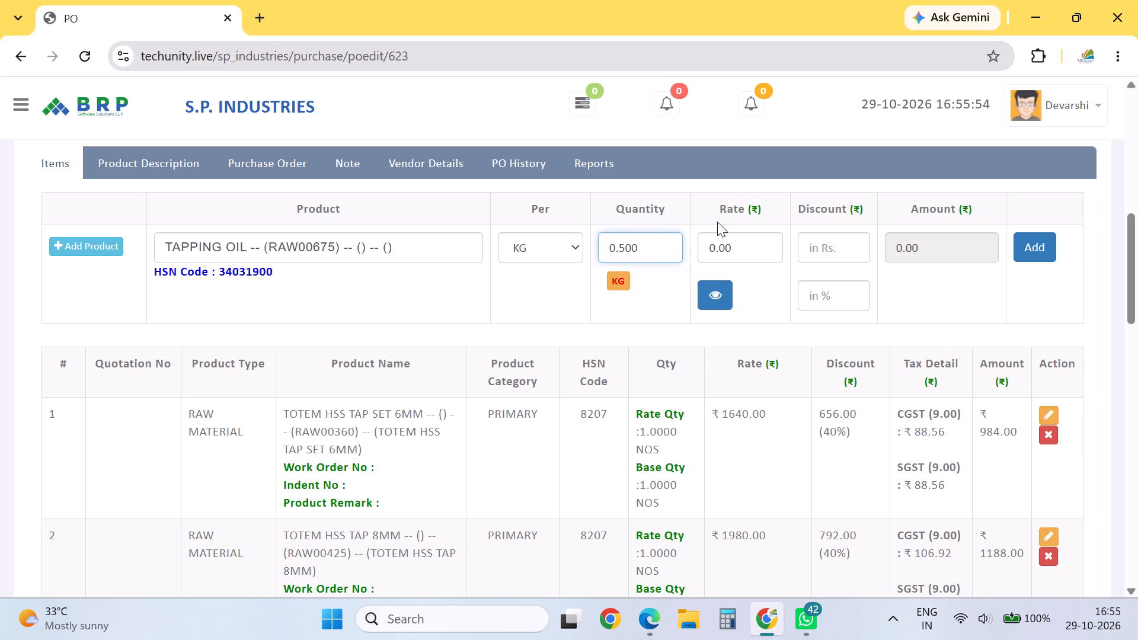
{"action": "double_click", "coordinate": [744, 264]}
{"action": "double_click", "coordinate": [747, 257]}
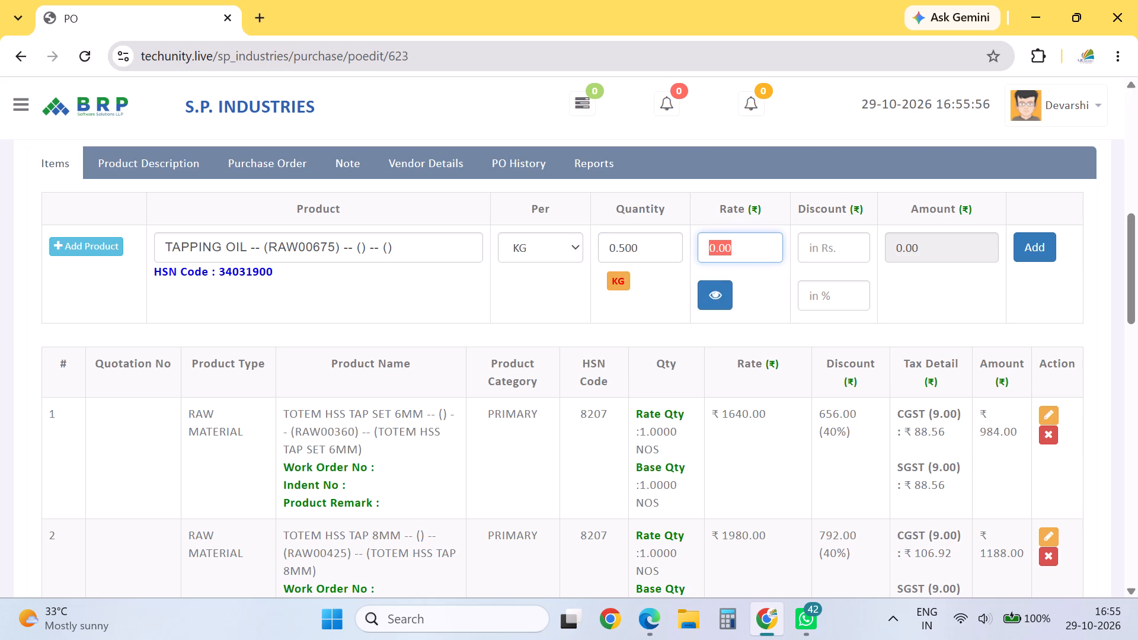
{"action": "type", "text": "350"}
{"action": "left_click", "coordinate": [1036, 246]}
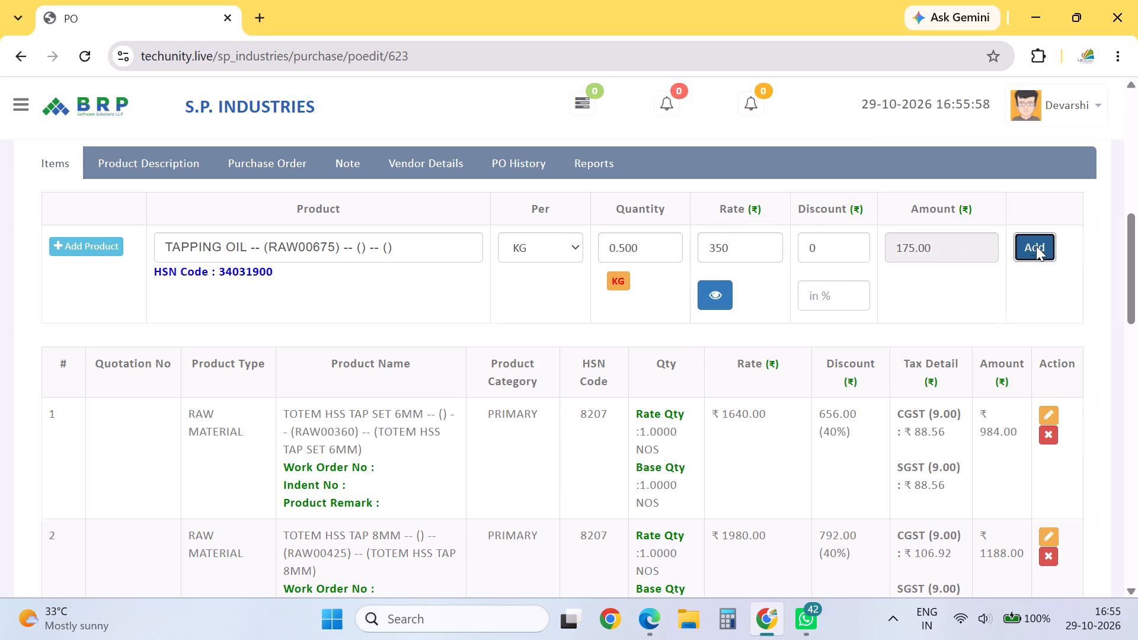
Submit the edited PATEL CORPORATION purchase order.
{"action": "left_click_drag", "start_coordinate": [1132, 264], "coordinate": [1137, 449]}
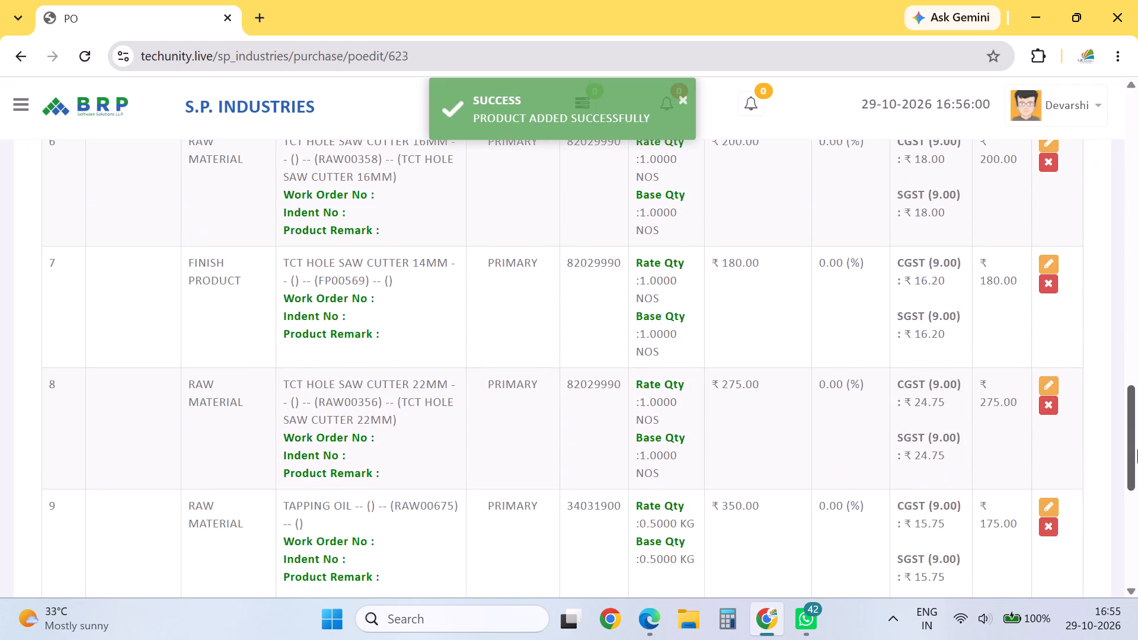
{"action": "left_click_drag", "start_coordinate": [1137, 449], "coordinate": [1136, 530]}
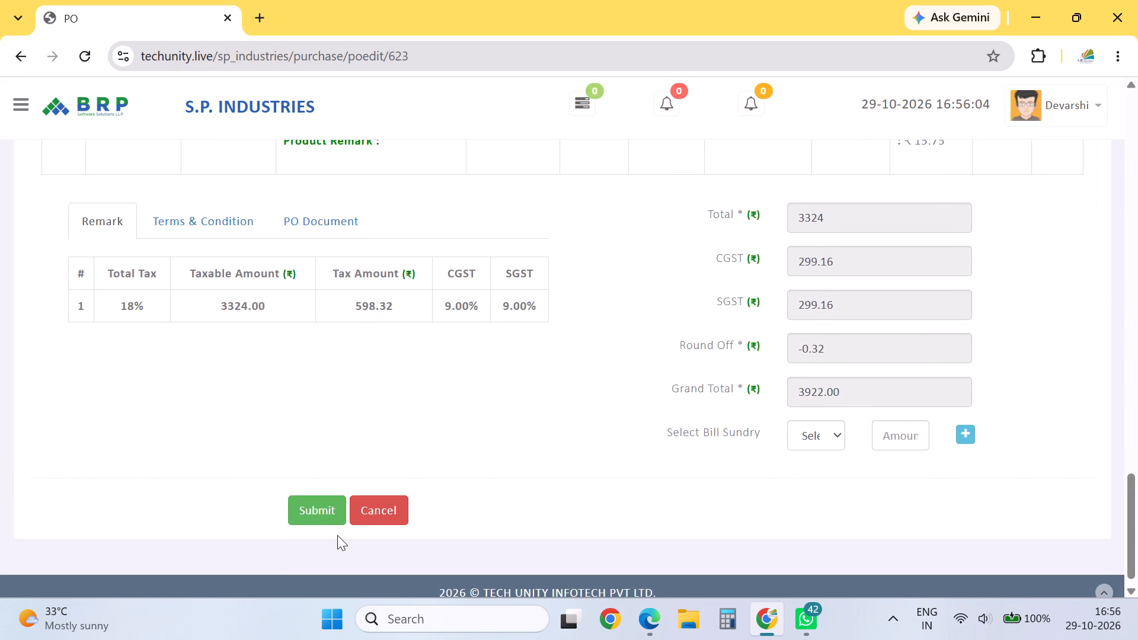
{"action": "left_click", "coordinate": [325, 520]}
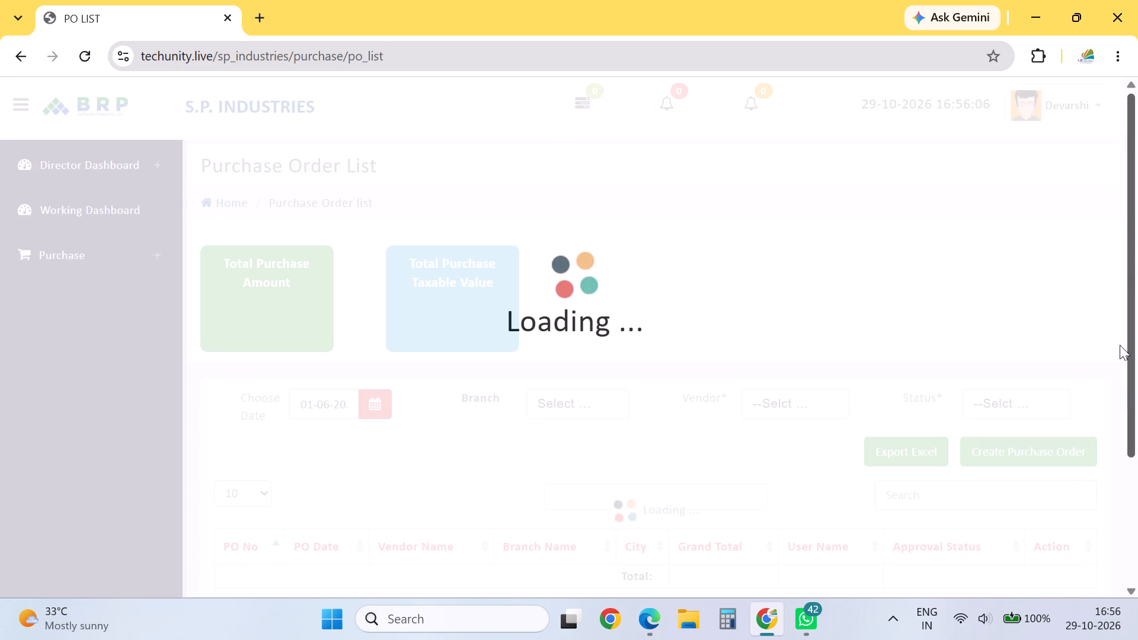
Approve the purchase order PO/635/26-27 of PATEL CORPORATION from the purchase order list.
{"action": "left_click_drag", "start_coordinate": [1126, 254], "coordinate": [1133, 288]}
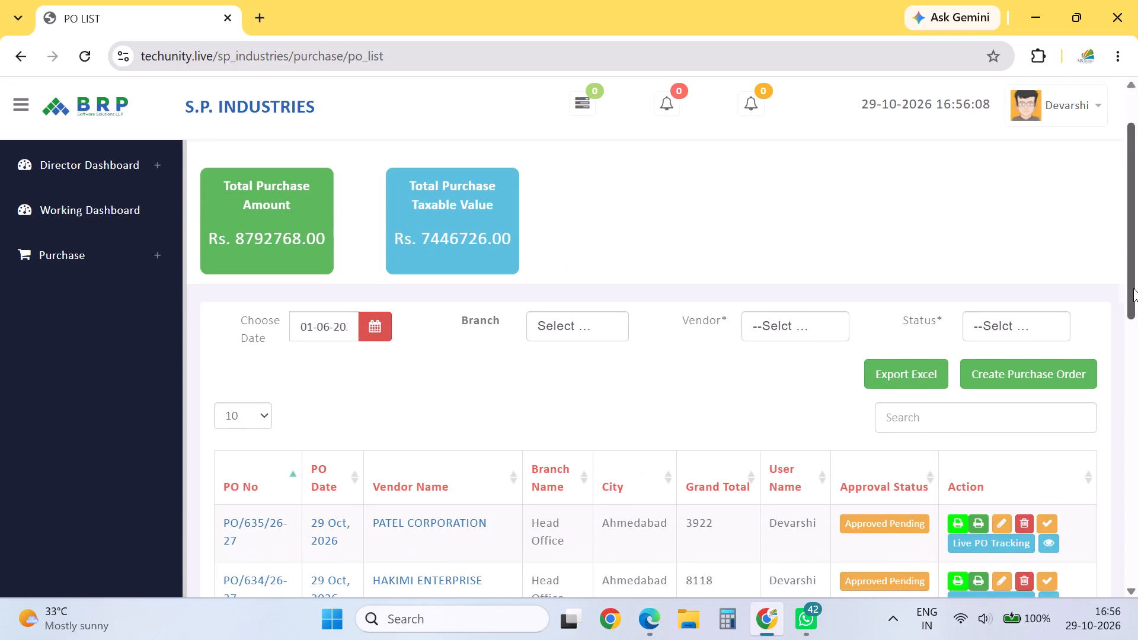
{"action": "left_click_drag", "start_coordinate": [1133, 288], "coordinate": [1133, 299]}
{"action": "left_click", "coordinate": [1050, 494]}
{"action": "left_click_drag", "start_coordinate": [290, 461], "coordinate": [286, 471]}
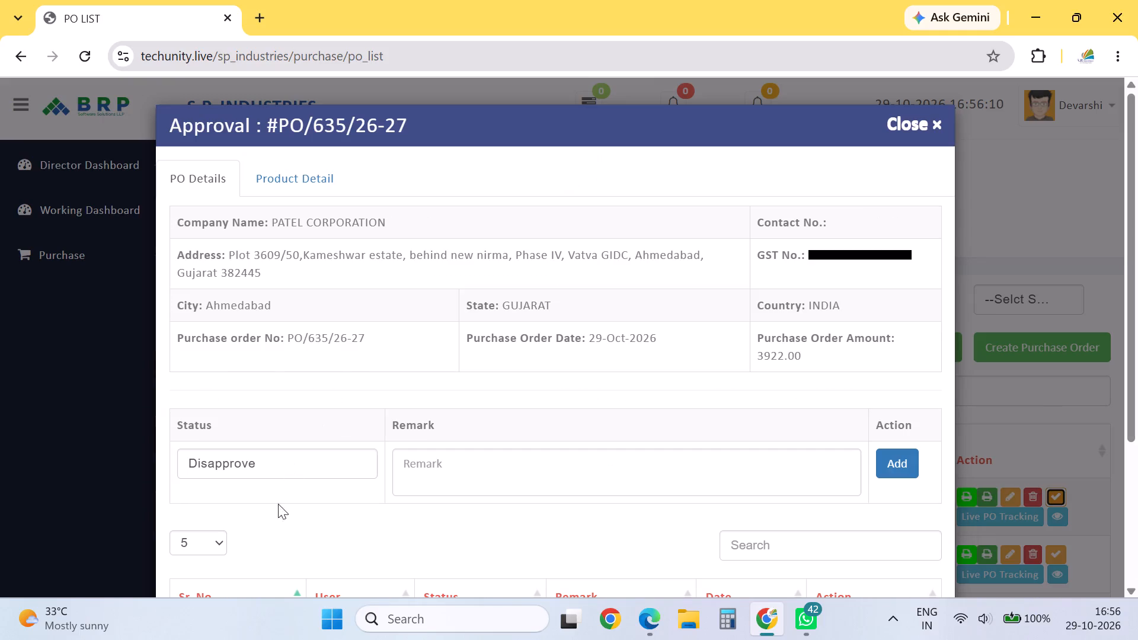
{"action": "left_click", "coordinate": [249, 564]}
{"action": "left_click", "coordinate": [273, 487]}
{"action": "left_click_drag", "start_coordinate": [284, 465], "coordinate": [277, 487]}
{"action": "left_click_drag", "start_coordinate": [237, 536], "coordinate": [243, 540]}
{"action": "left_click", "coordinate": [912, 450]}
Go to the purchase orders pending inward and start a new G.R.N.
{"action": "left_click", "coordinate": [56, 263]}
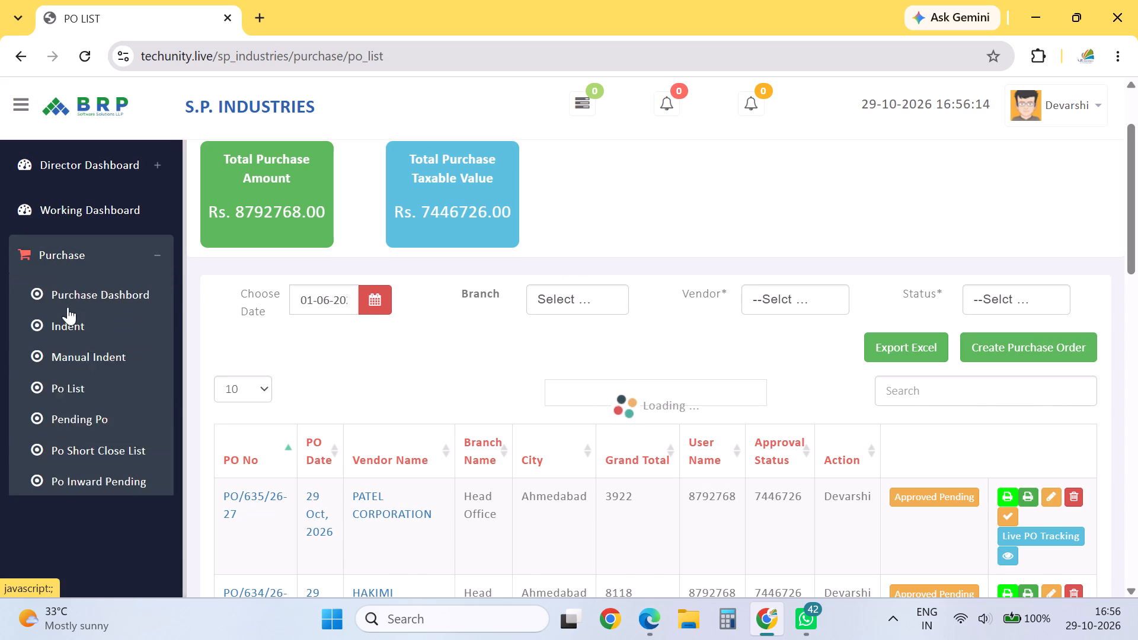
{"action": "left_click", "coordinate": [87, 430]}
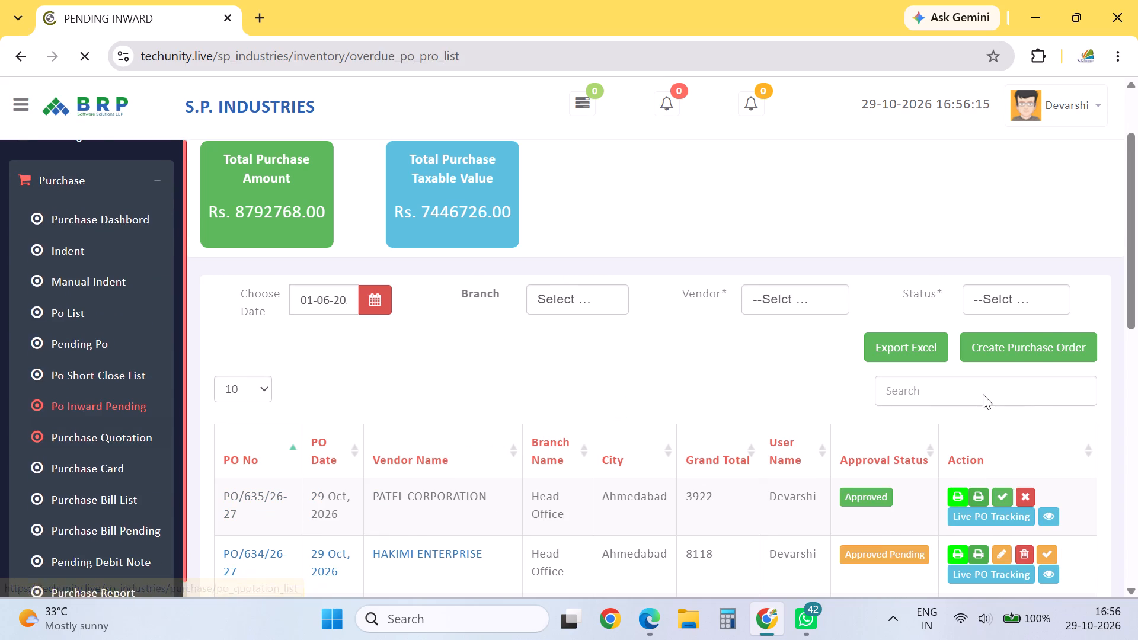
{"action": "left_click", "coordinate": [1081, 319]}
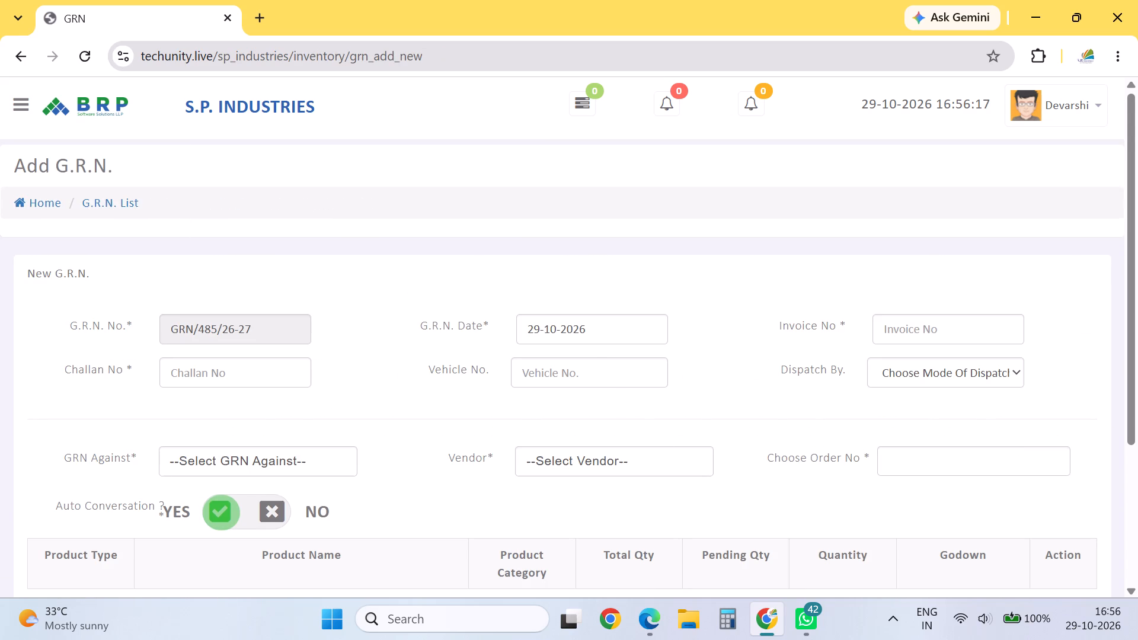
Set the G.R.N. date to 28-10-2026.
{"action": "left_click", "coordinate": [580, 325]}
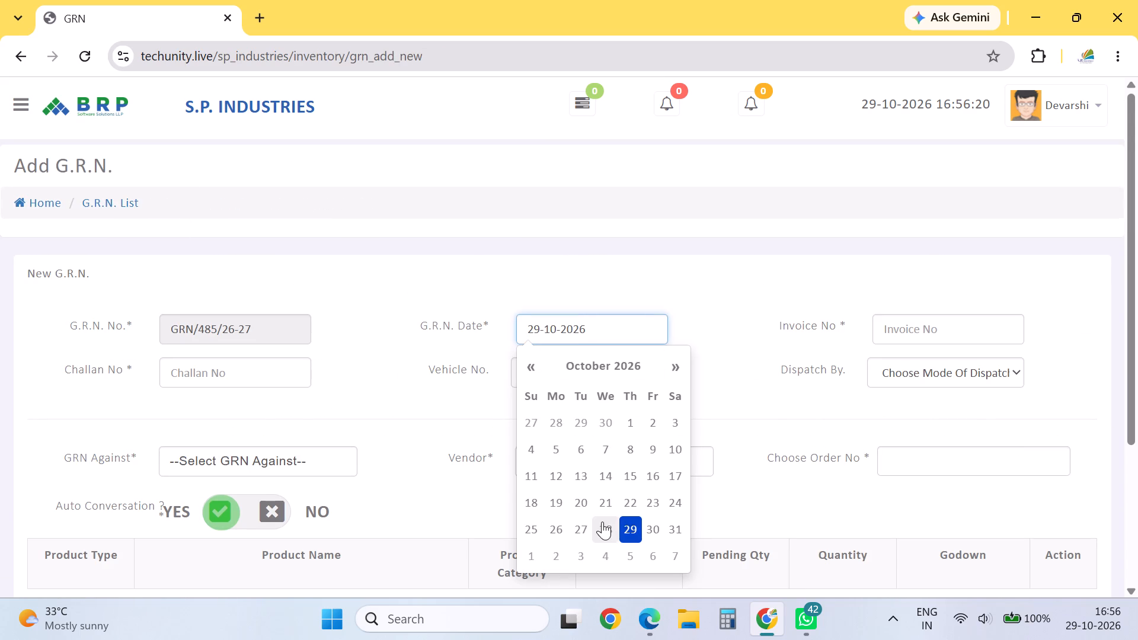
{"action": "left_click", "coordinate": [600, 523]}
Enter invoice number PEI0851 for the G.R.N. and set its dispatch mode to ROAD.
{"action": "left_click", "coordinate": [951, 316]}
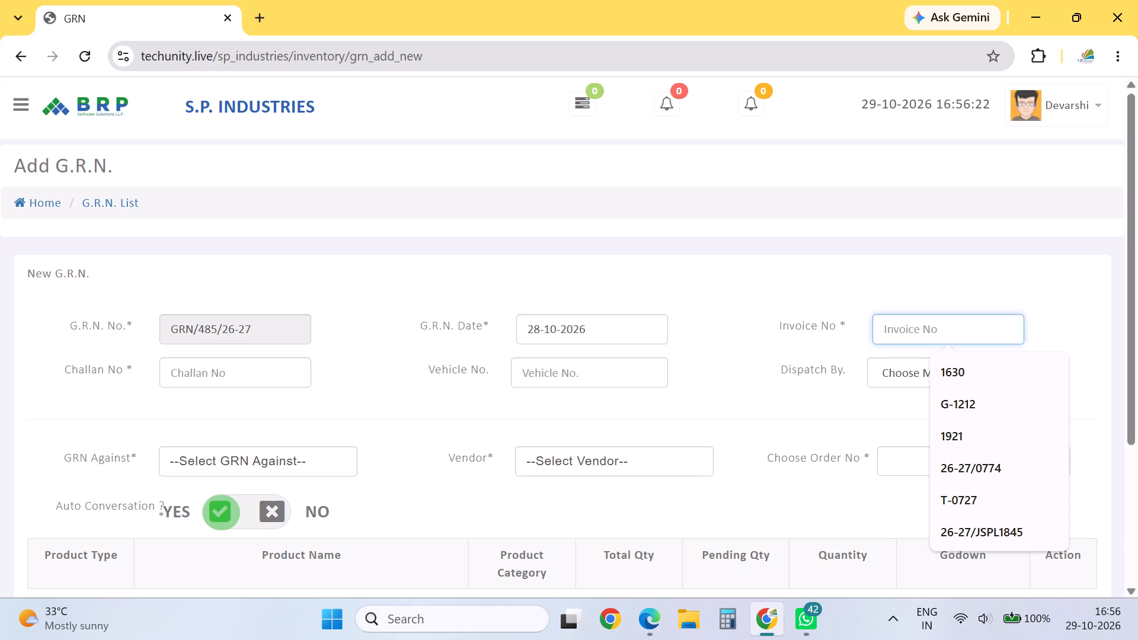
{"action": "key", "text": "p"}
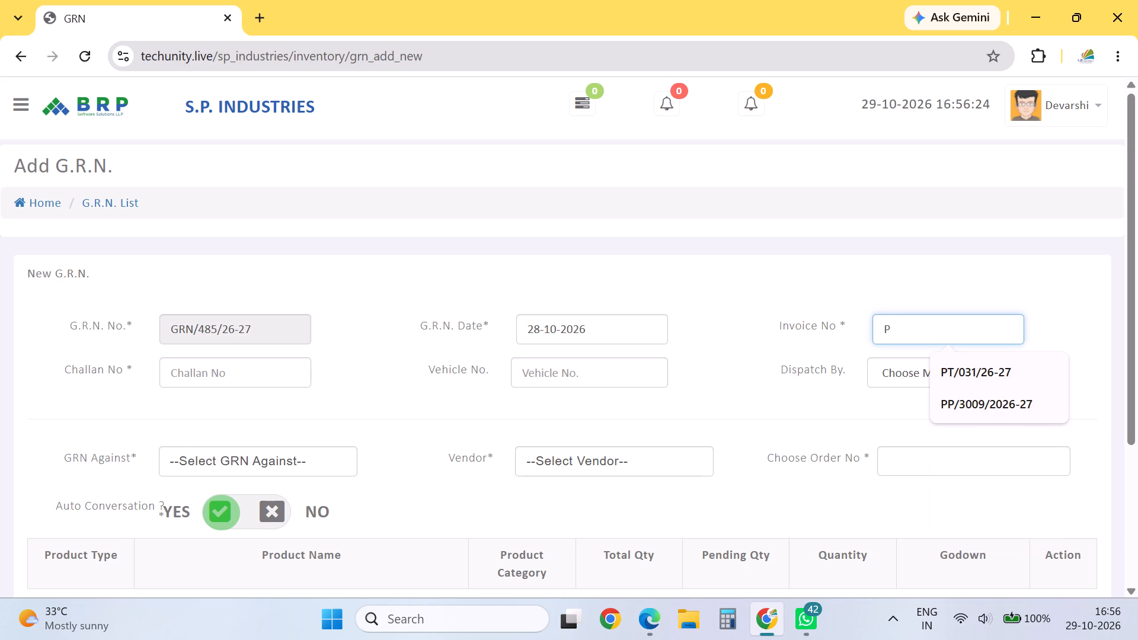
{"action": "key", "text": "e"}
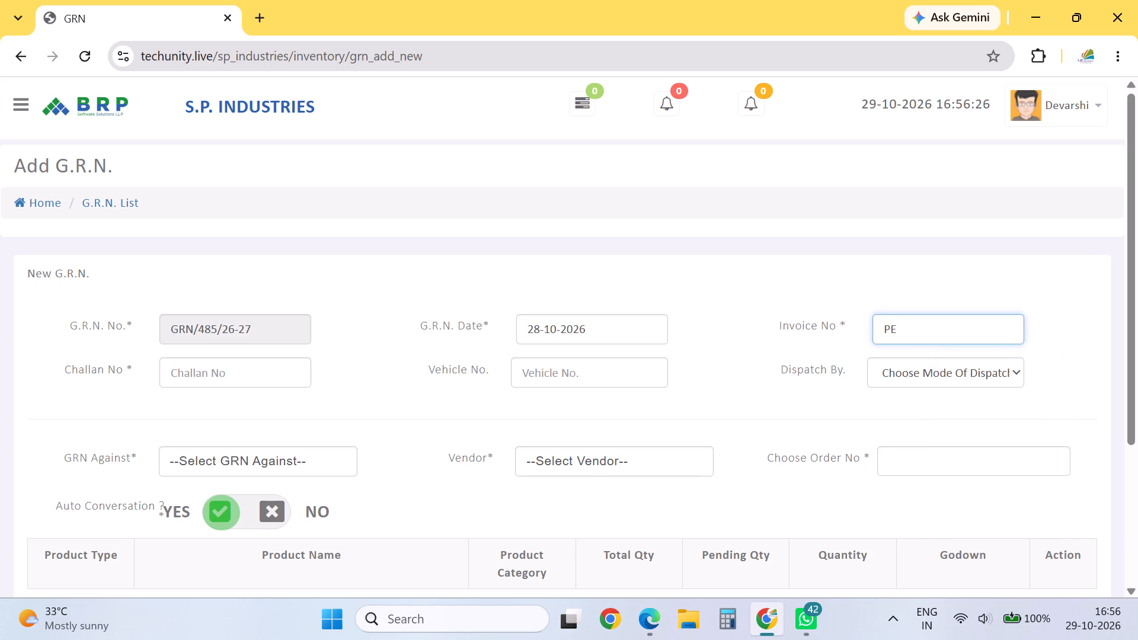
{"action": "key", "text": "i"}
{"action": "type", "text": "0851"}
{"action": "left_click", "coordinate": [948, 378]}
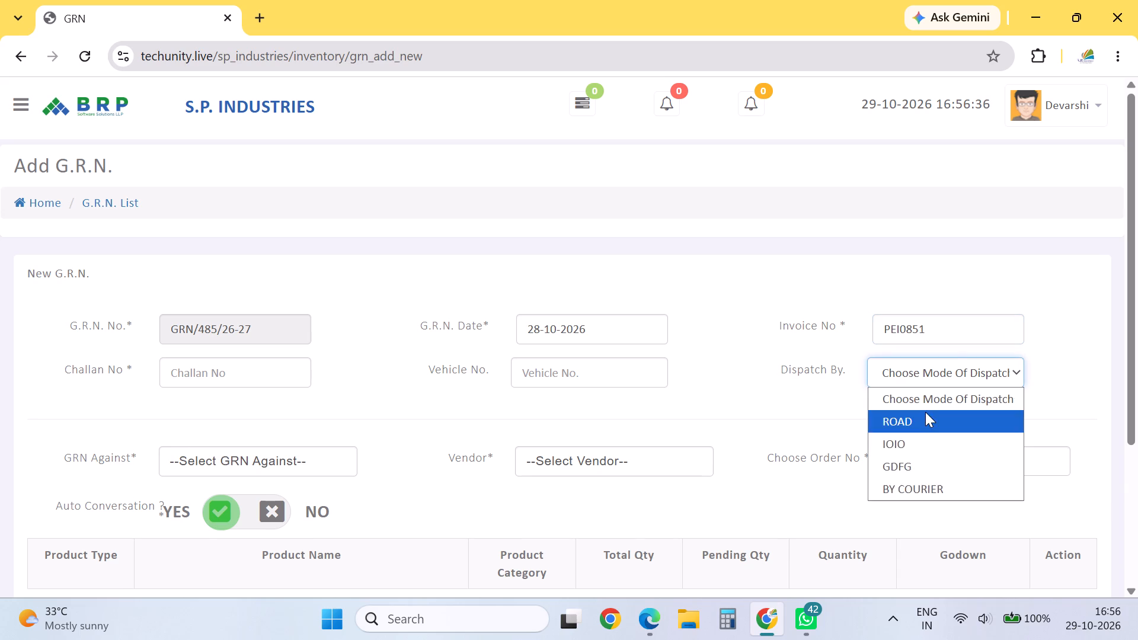
{"action": "left_click", "coordinate": [923, 414]}
Enter 6016 as the challan number of the G.R.N.
{"action": "left_click", "coordinate": [205, 370]}
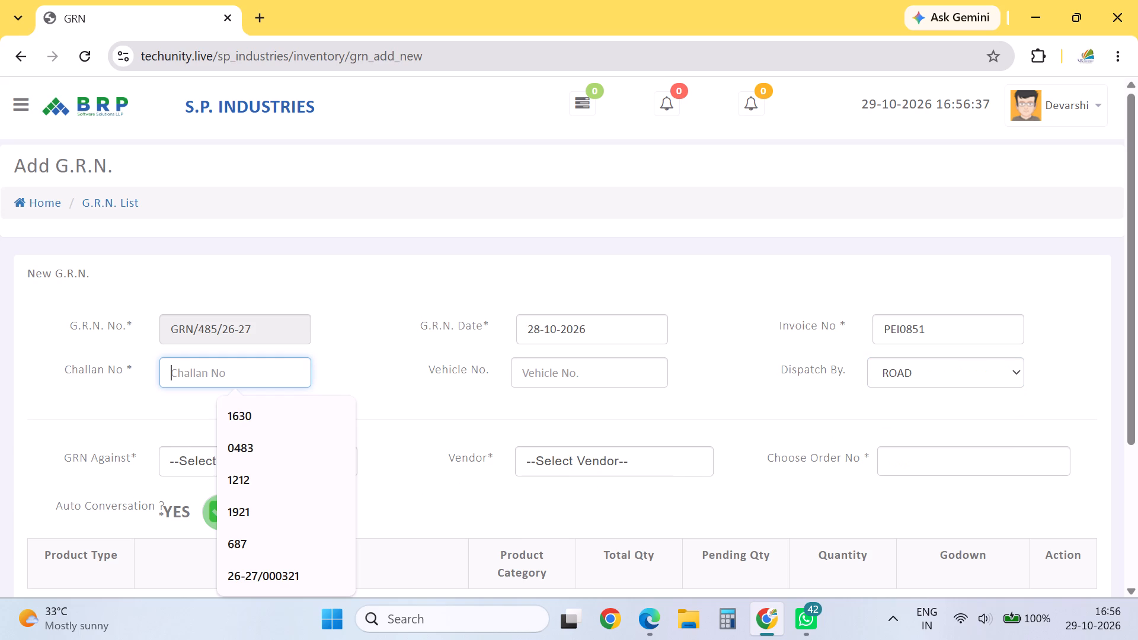
{"action": "key", "text": "0"}
{"action": "key", "text": "BackSpace"}
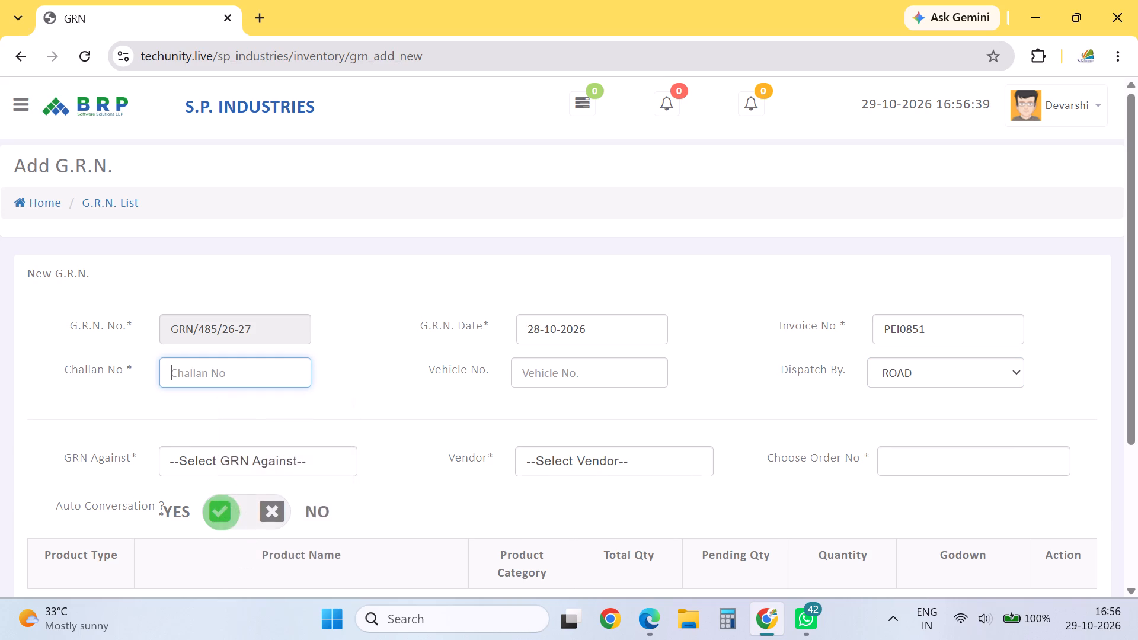
{"action": "type", "text": "6016"}
{"action": "left_click", "coordinate": [943, 350]}
{"action": "left_click", "coordinate": [298, 430]}
Set the G.R.N. against Purchase Order for vendor PATEL CORPORATION and choose order PO/635/26-27.
{"action": "left_click", "coordinate": [284, 465]}
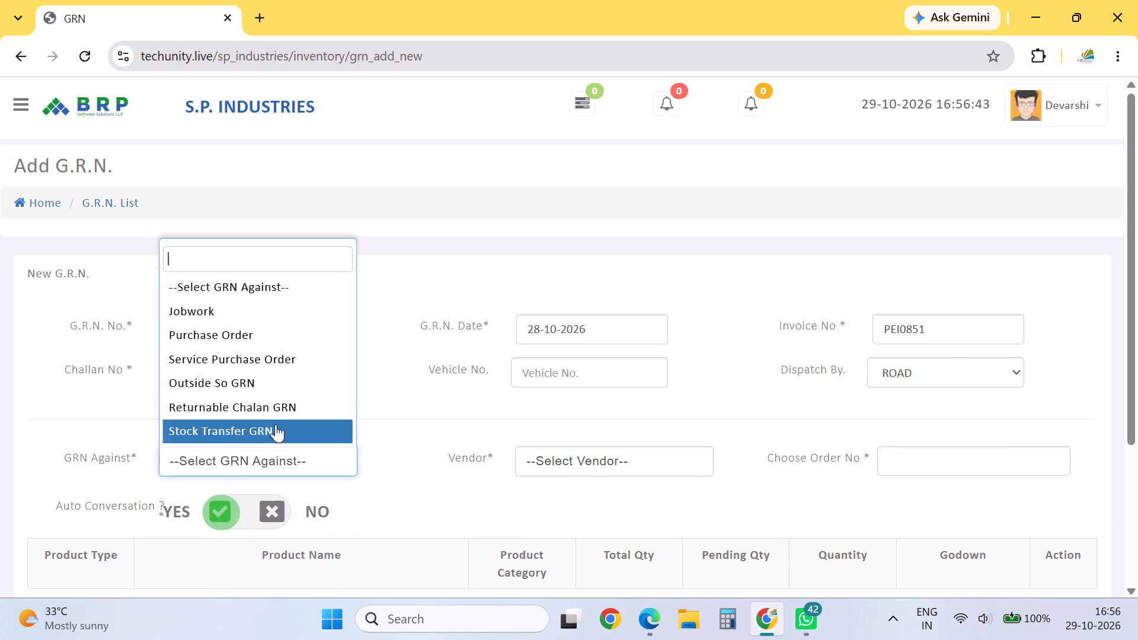
{"action": "left_click", "coordinate": [257, 337]}
{"action": "left_click_drag", "start_coordinate": [549, 450], "coordinate": [551, 462]}
{"action": "left_click", "coordinate": [571, 452]}
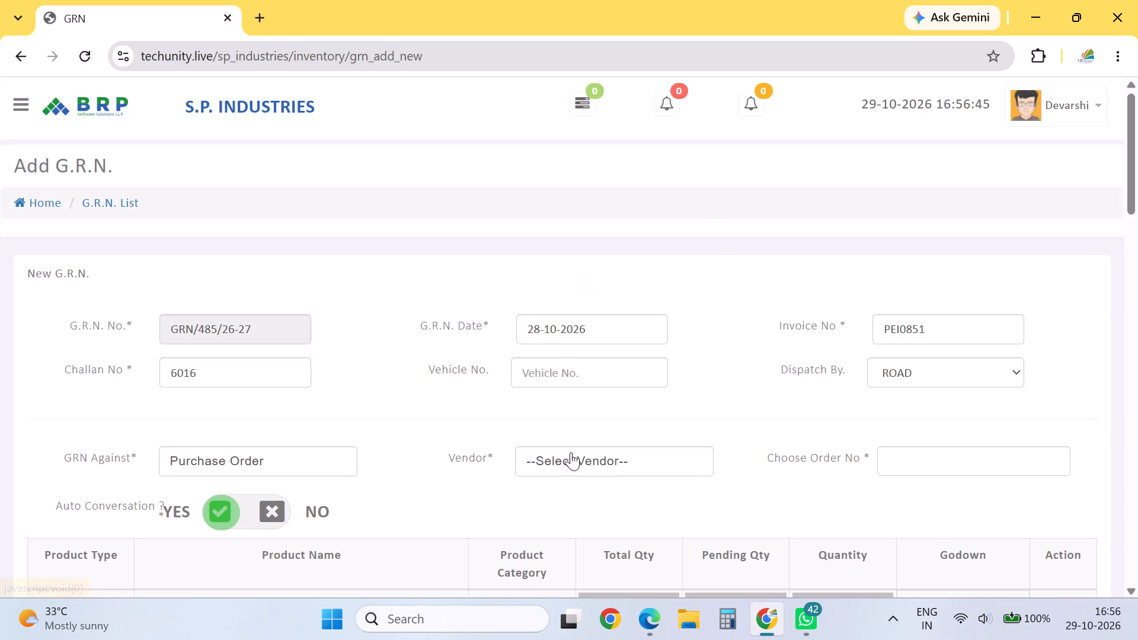
{"action": "type", "text": "PATEL"}
{"action": "key", "text": "Return"}
{"action": "left_click", "coordinate": [939, 446]}
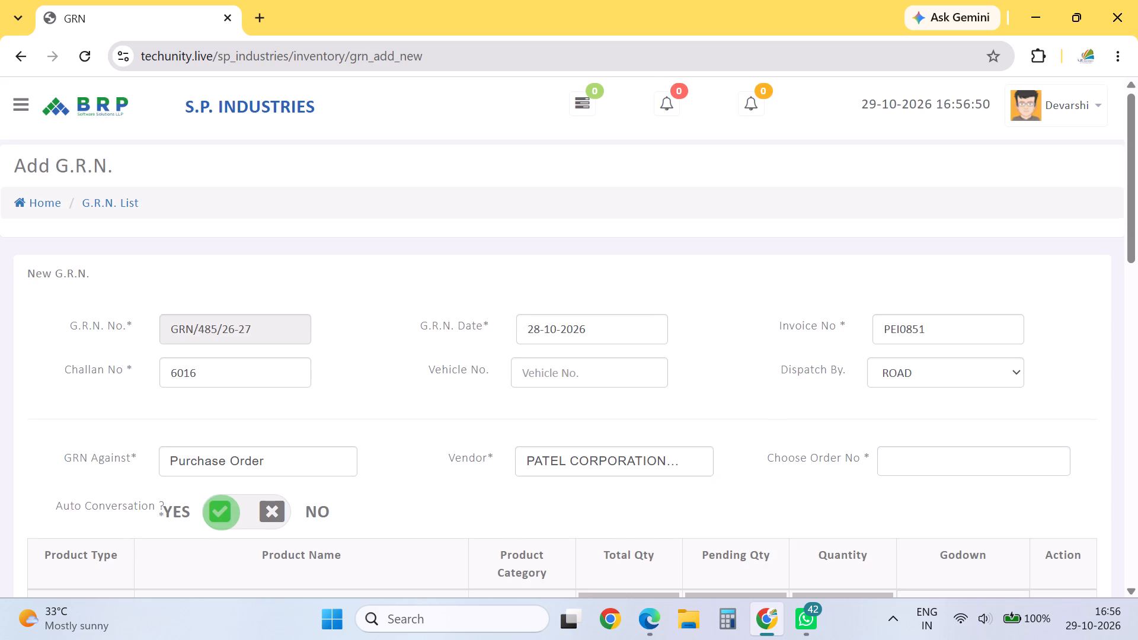
{"action": "left_click", "coordinate": [915, 507]}
Enter a received quantity of 1 for the TCT HOLE SAW CUTTER 22MM item.
{"action": "left_click_drag", "start_coordinate": [1137, 245], "coordinate": [1121, 368]}
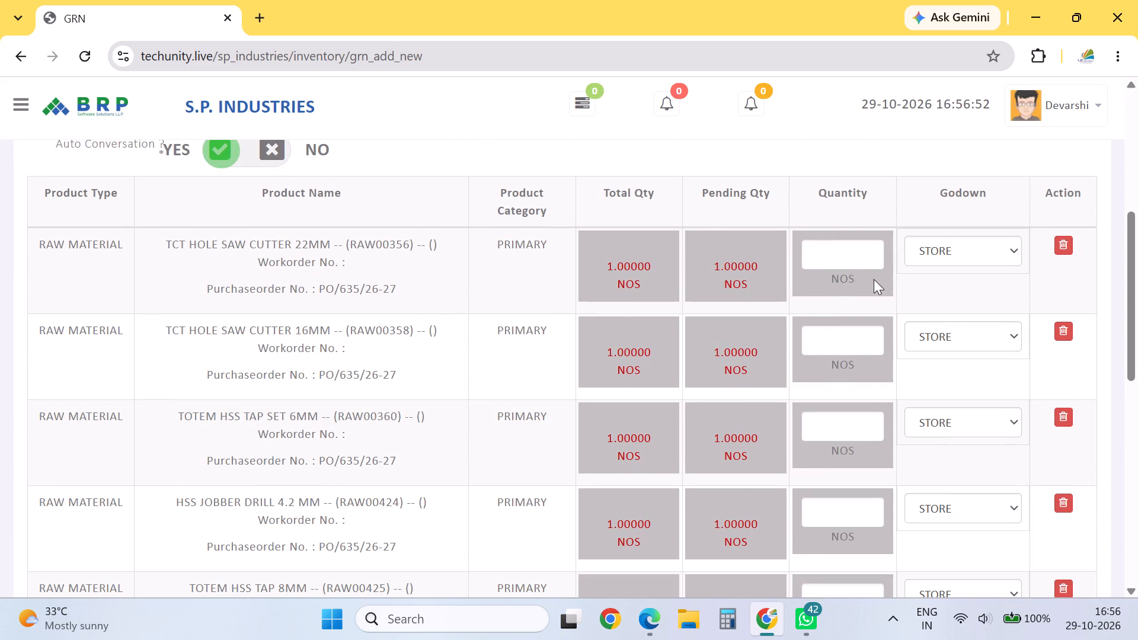
{"action": "left_click", "coordinate": [842, 249]}
{"action": "key", "text": "1"}
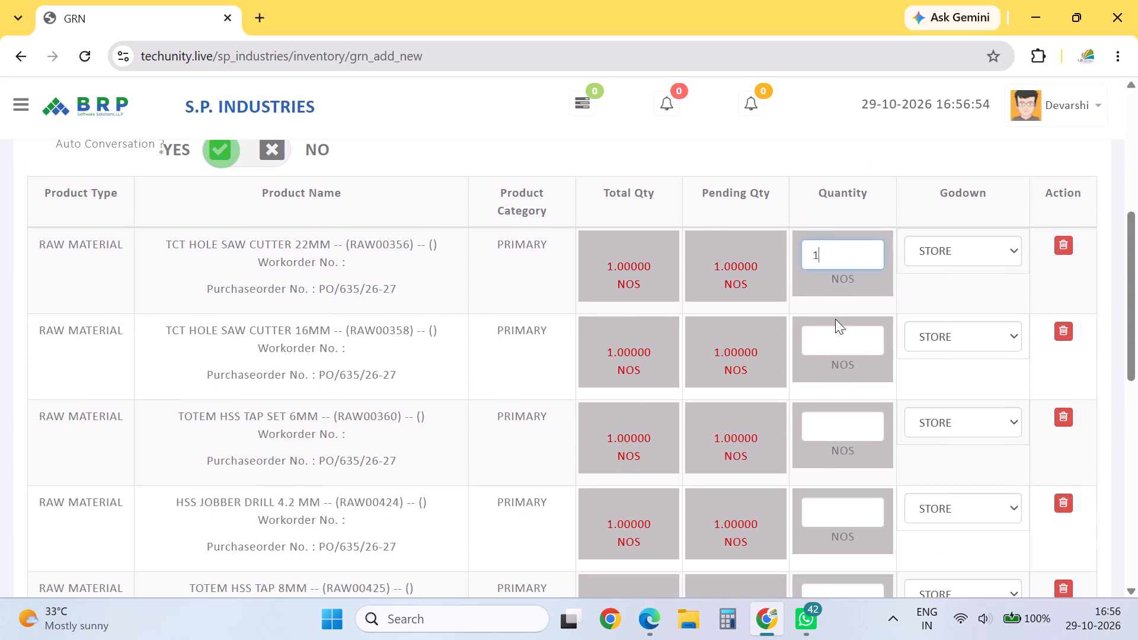
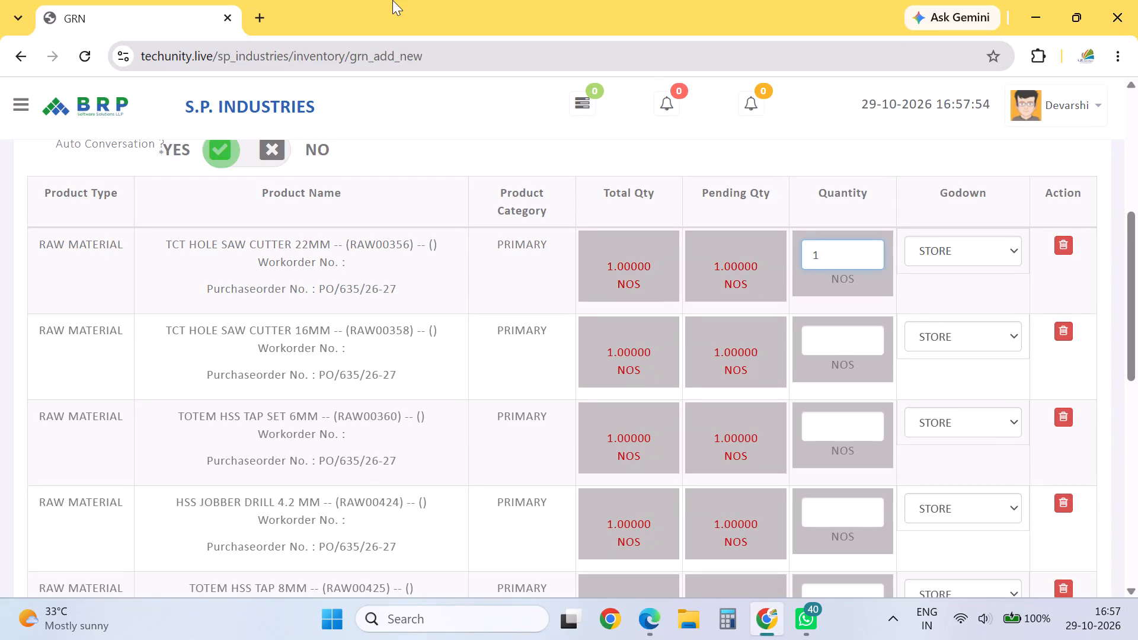
Enter a received quantity of 1 each for TCT HOLE SAW CUTTER 16MM, TOTEM HSS TAP SET 6MM and HSS JOBBER DRILL 4.2 MM.
{"action": "left_click", "coordinate": [837, 344]}
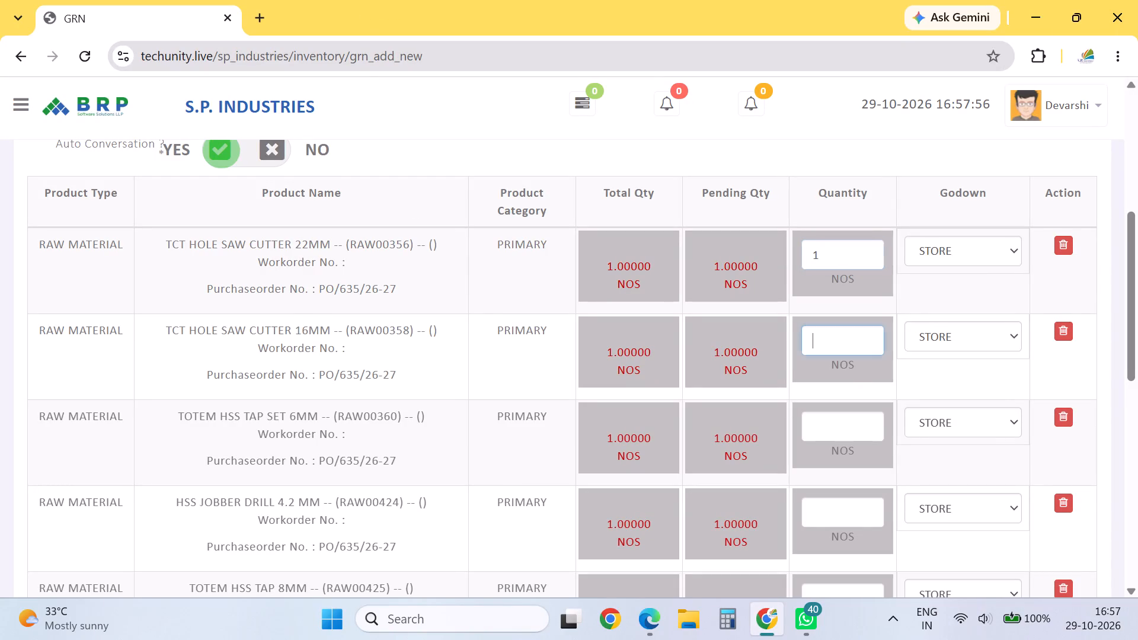
{"action": "key", "text": "1"}
{"action": "left_click", "coordinate": [849, 435]}
{"action": "key", "text": "1"}
{"action": "left_click", "coordinate": [843, 513]}
{"action": "key", "text": "1"}
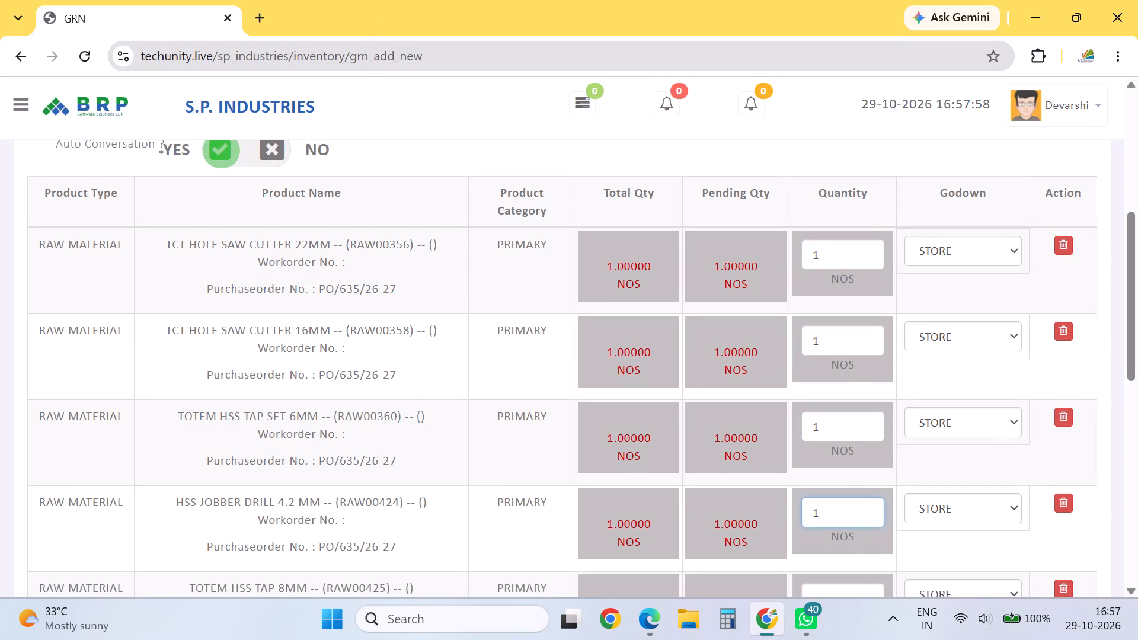
Enter a received quantity of 1 each for TOTEM HSS TAP 8MM, HSS JOBBER DRILL 5.2 MM and HSS JOBBER DRILL 6.8 MM.
{"action": "left_click_drag", "start_coordinate": [1137, 299], "coordinate": [1131, 387]}
{"action": "left_click_drag", "start_coordinate": [856, 345], "coordinate": [857, 351]}
{"action": "key", "text": "1"}
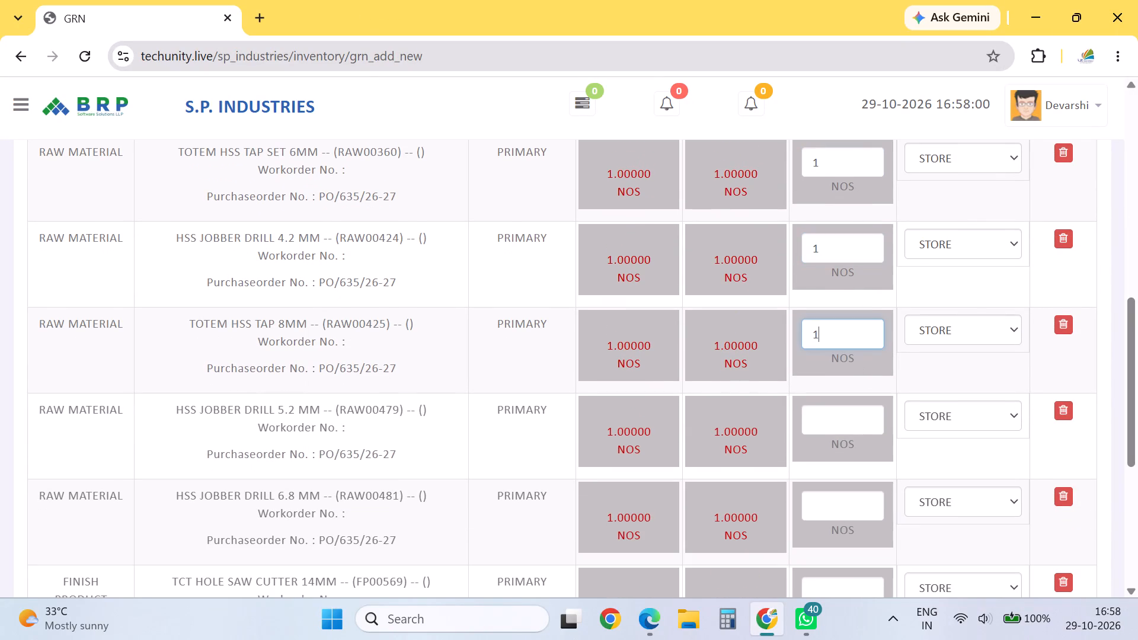
{"action": "left_click", "coordinate": [855, 418]}
{"action": "key", "text": "1"}
{"action": "left_click", "coordinate": [838, 518]}
{"action": "key", "text": "1"}
Enter a received quantity of 1 for the TCT HOLE SAW CUTTER 14MM item.
{"action": "left_click", "coordinate": [846, 583]}
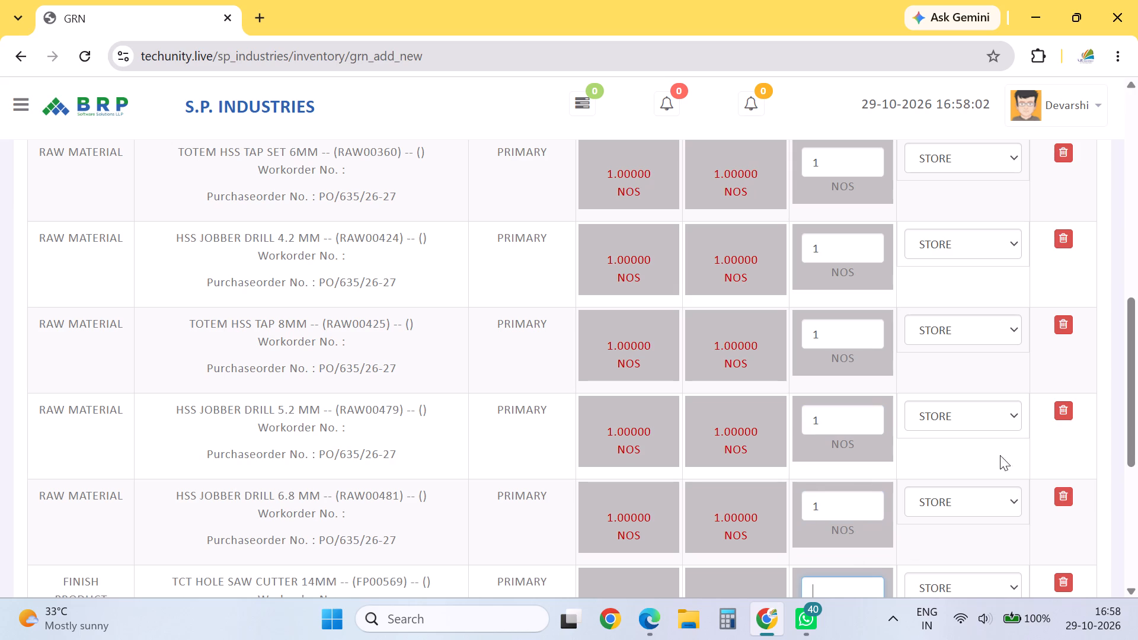
{"action": "left_click_drag", "start_coordinate": [1137, 352], "coordinate": [1129, 452]}
{"action": "left_click", "coordinate": [861, 369]}
{"action": "key", "text": "1"}
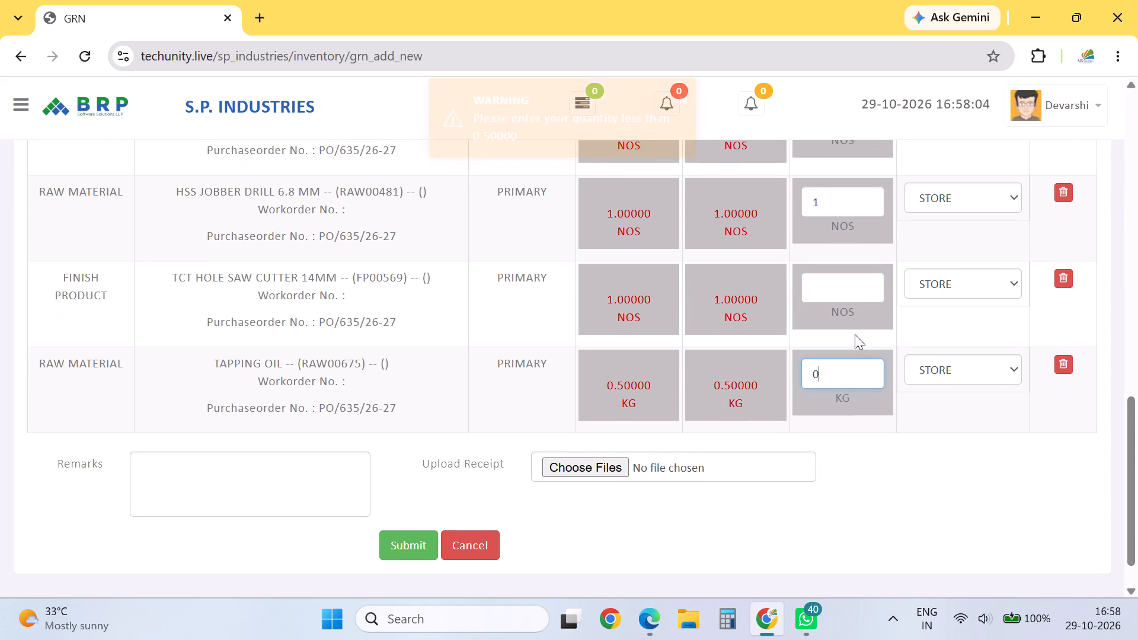
{"action": "left_click", "coordinate": [845, 281]}
{"action": "key", "text": "1"}
Set the received quantity of the TAPPING OIL item to 0.500 KG.
{"action": "left_click", "coordinate": [889, 380]}
{"action": "left_click", "coordinate": [863, 375]}
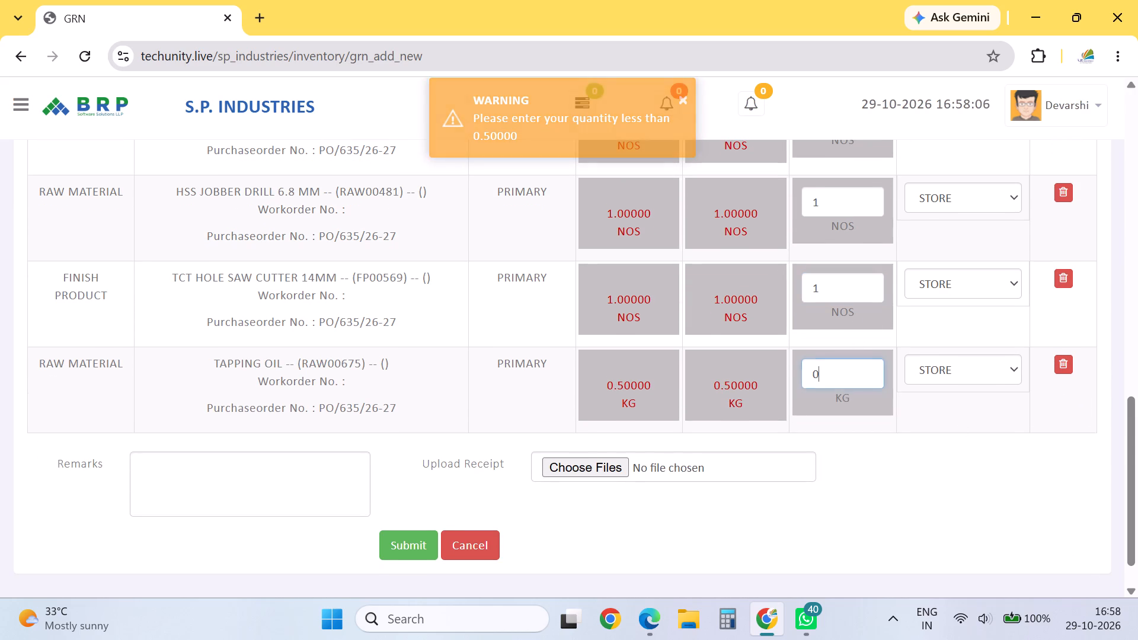
{"action": "key", "text": "BackSpace"}
{"action": "type", "text": "0.500"}
Review the G.R.N. header details, order selection and entered item quantities before submission.
{"action": "left_click_drag", "start_coordinate": [1137, 443], "coordinate": [1137, 267]}
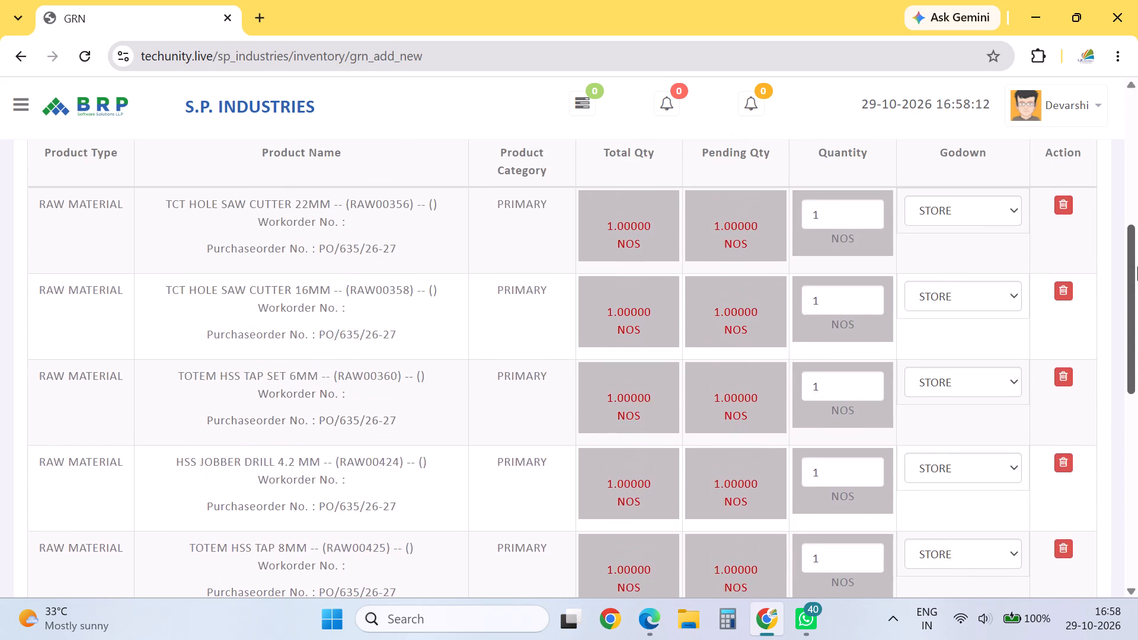
{"action": "left_click_drag", "start_coordinate": [1137, 267], "coordinate": [1137, 162]}
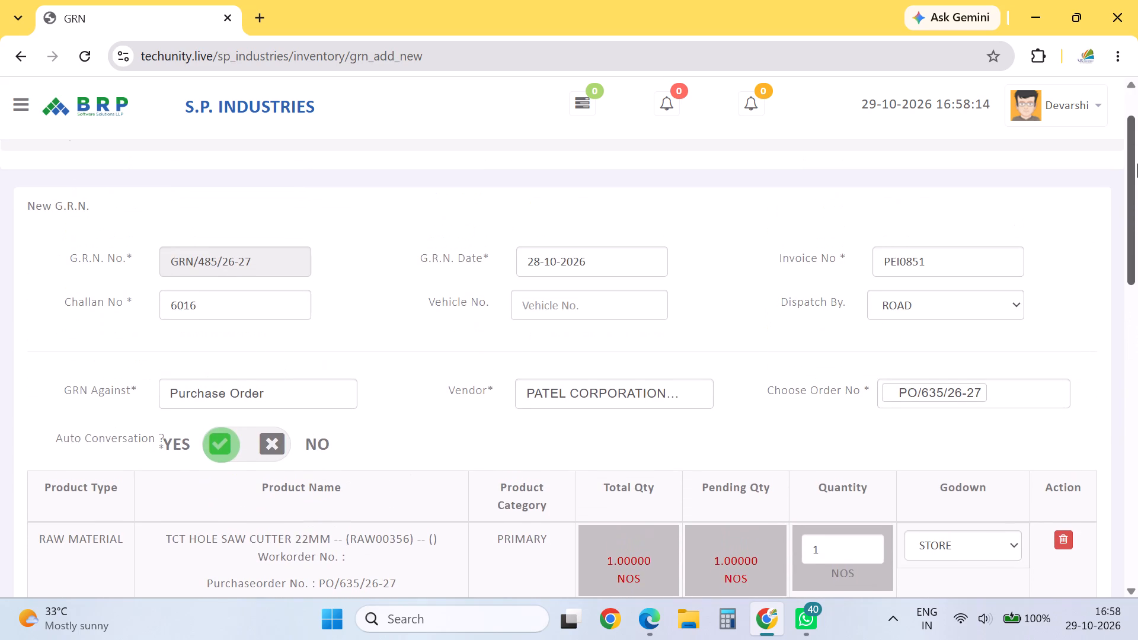
{"action": "left_click_drag", "start_coordinate": [1124, 186], "coordinate": [1126, 205]}
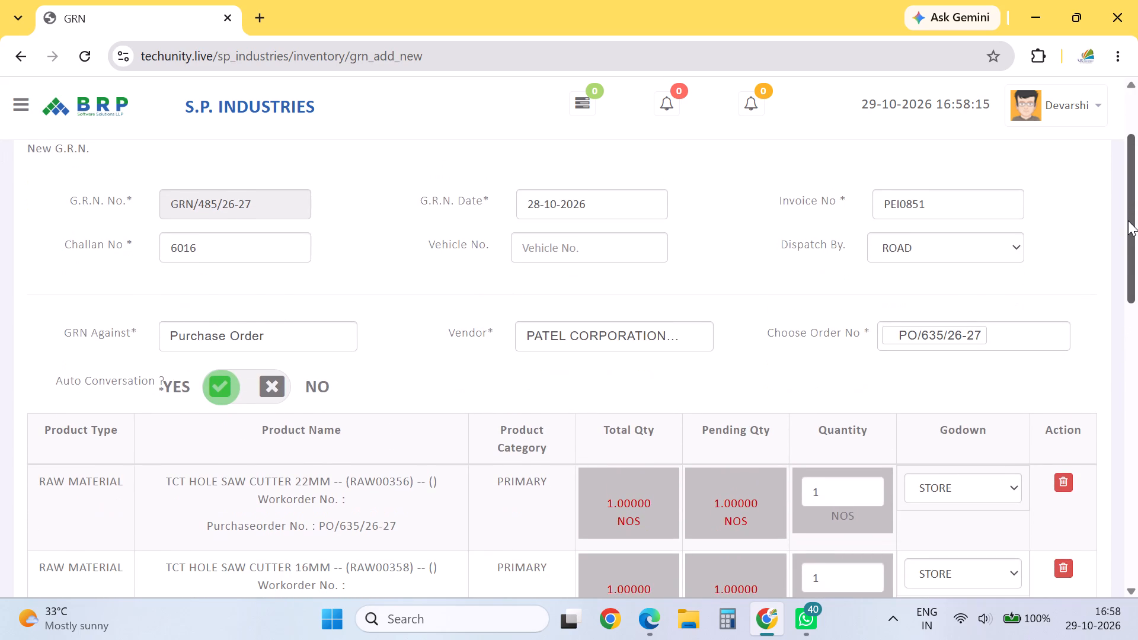
{"action": "left_click_drag", "start_coordinate": [1128, 220], "coordinate": [1137, 185]}
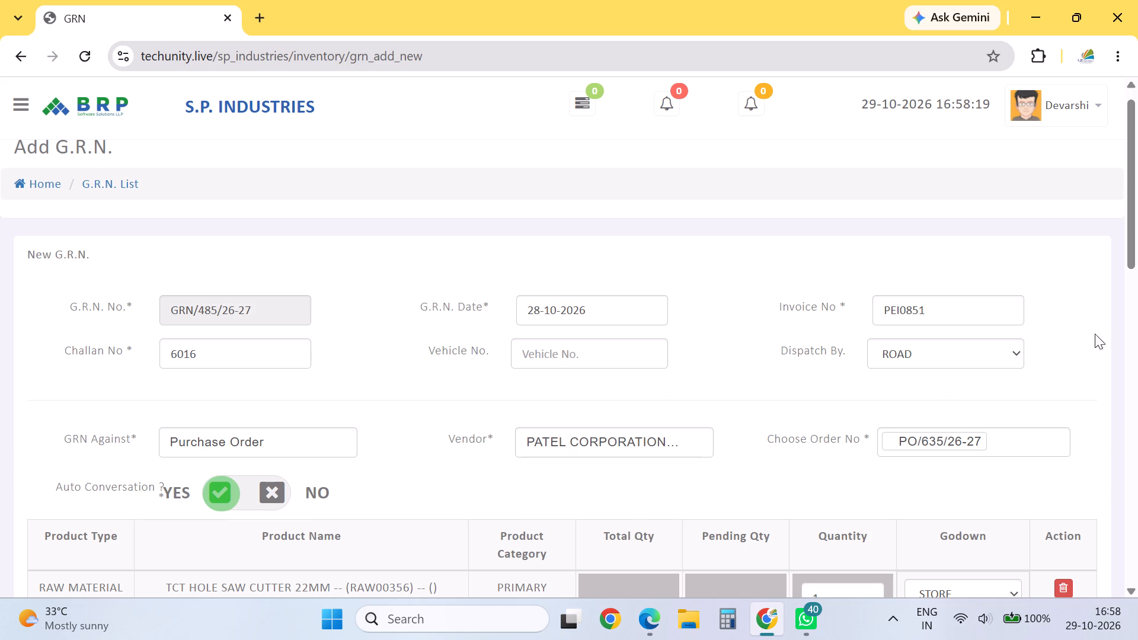
{"action": "left_click_drag", "start_coordinate": [1137, 244], "coordinate": [1137, 265]}
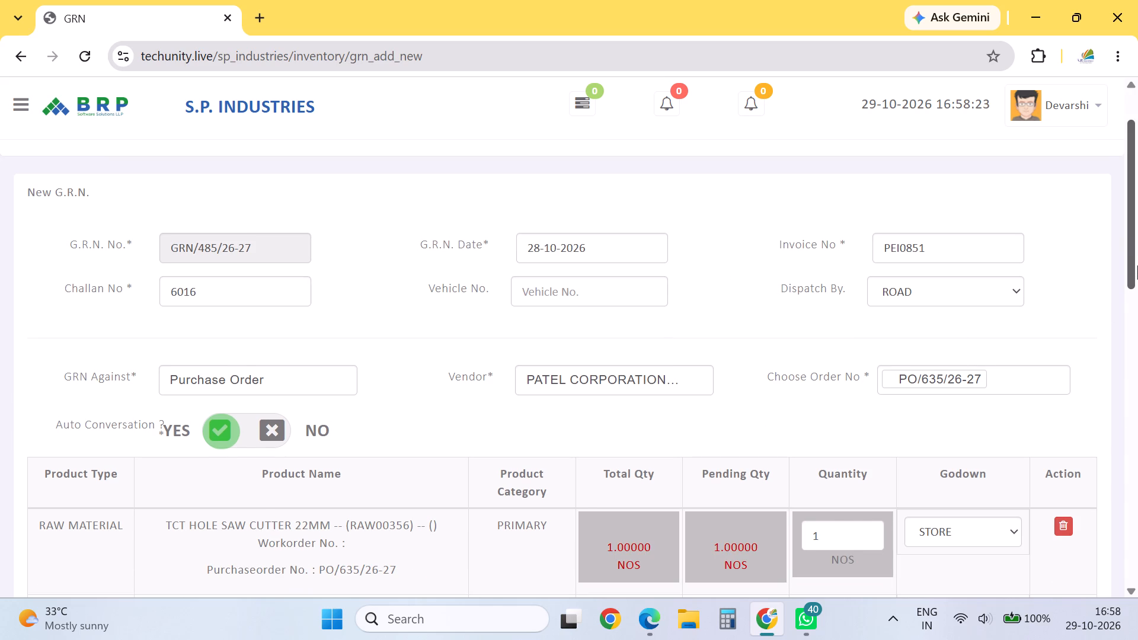
{"action": "left_click_drag", "start_coordinate": [1137, 265], "coordinate": [1137, 239]}
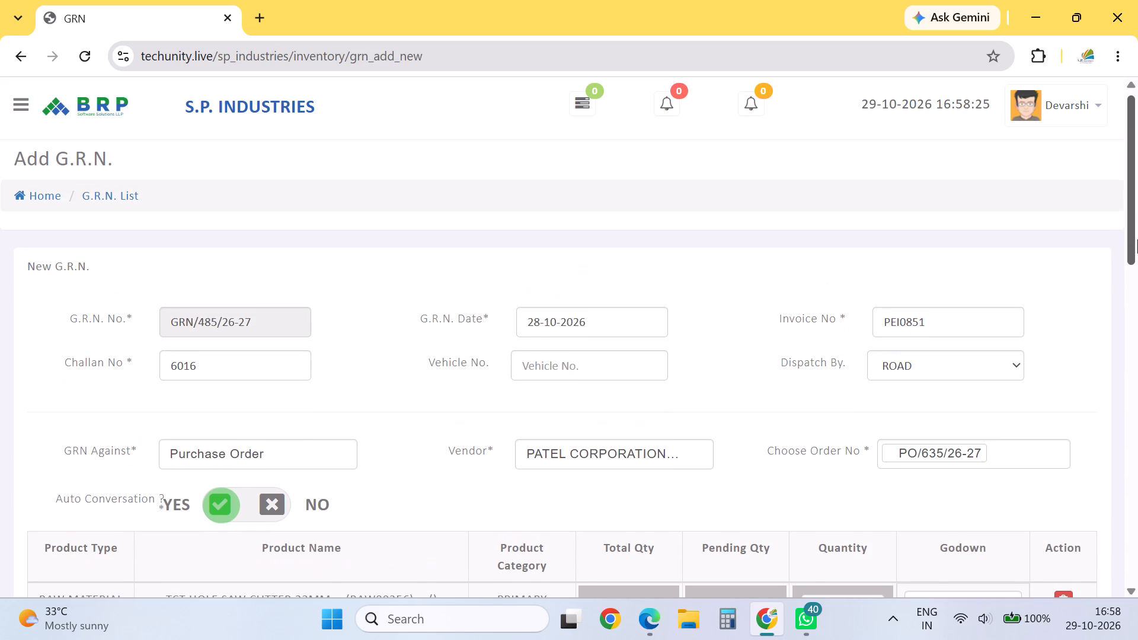
{"action": "left_click_drag", "start_coordinate": [1137, 239], "coordinate": [1137, 224]}
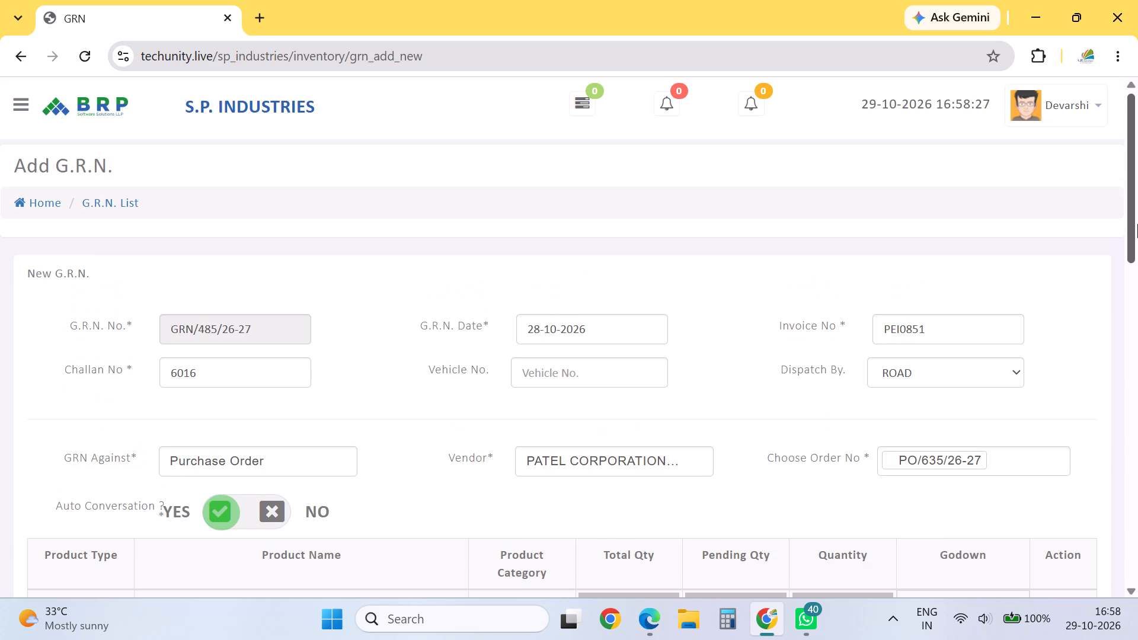
{"action": "left_click_drag", "start_coordinate": [1137, 224], "coordinate": [1133, 228]}
Submit the completed G.R.N. for purchase order PO/635/26-27.
{"action": "left_click_drag", "start_coordinate": [1133, 228], "coordinate": [1102, 639]}
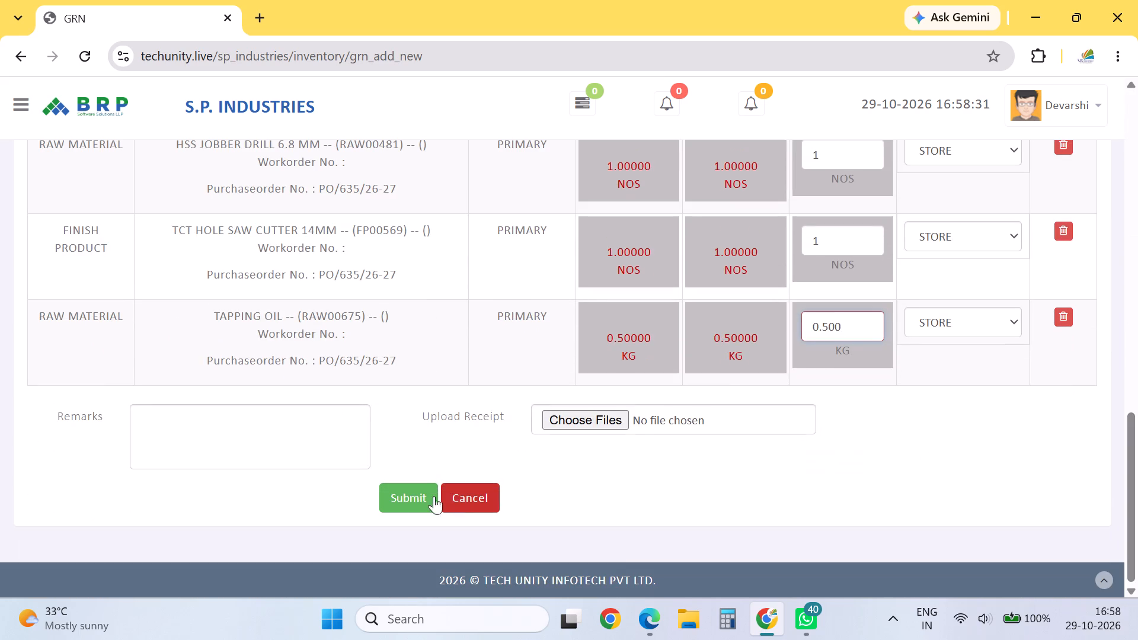
{"action": "left_click", "coordinate": [418, 496]}
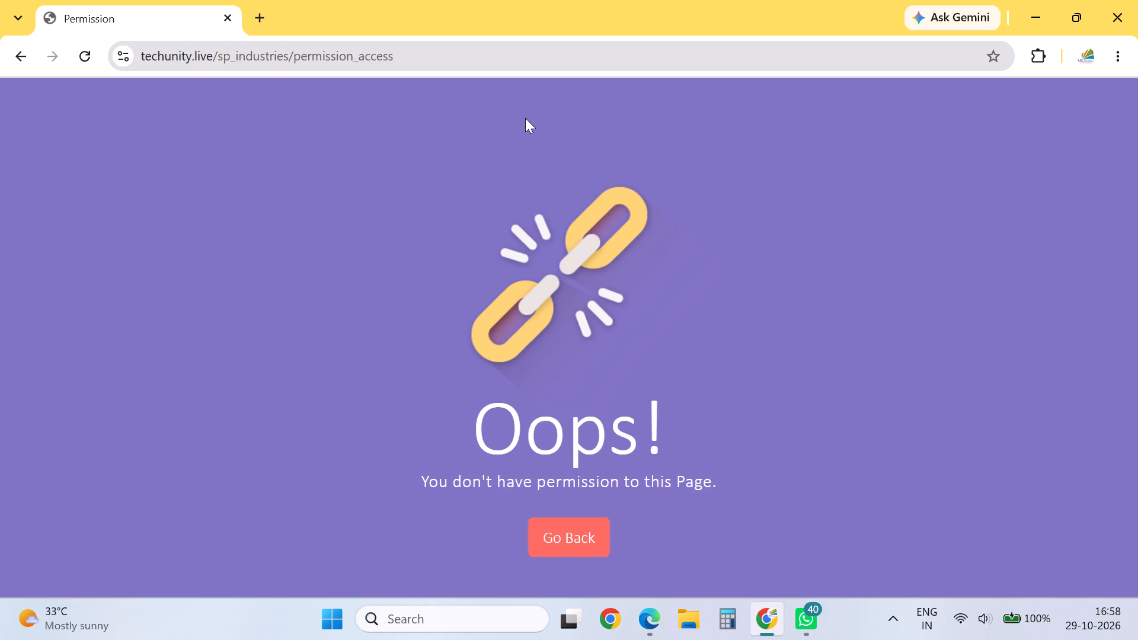
Go back to the new G.R.N. entry form.
{"action": "left_click", "coordinate": [15, 66]}
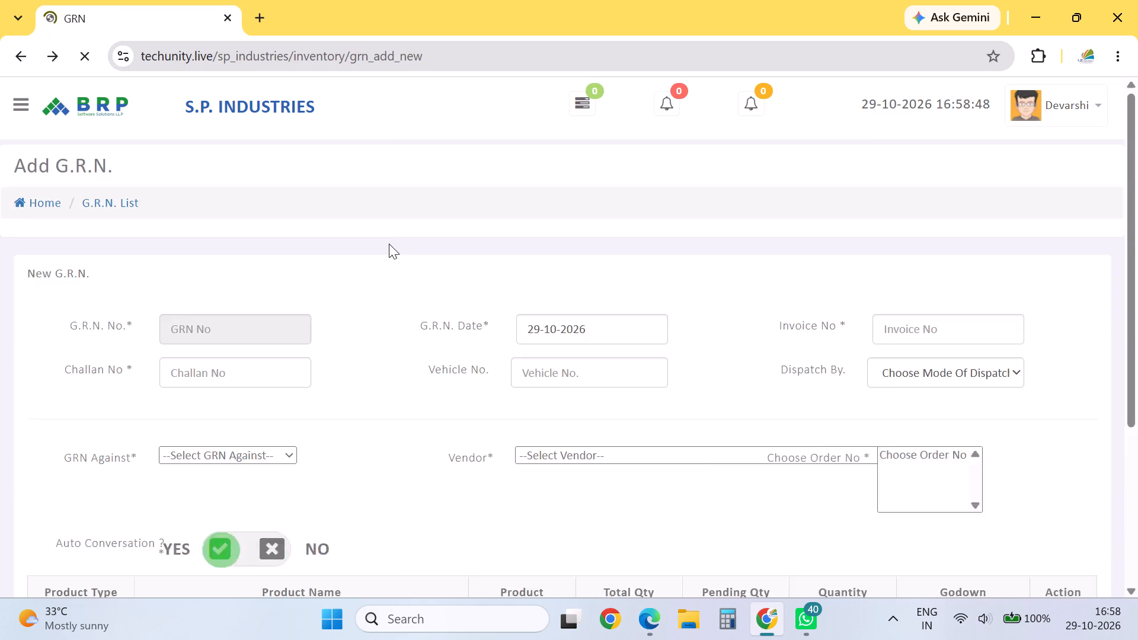
{"action": "left_click_drag", "start_coordinate": [1137, 364], "coordinate": [1137, 292]}
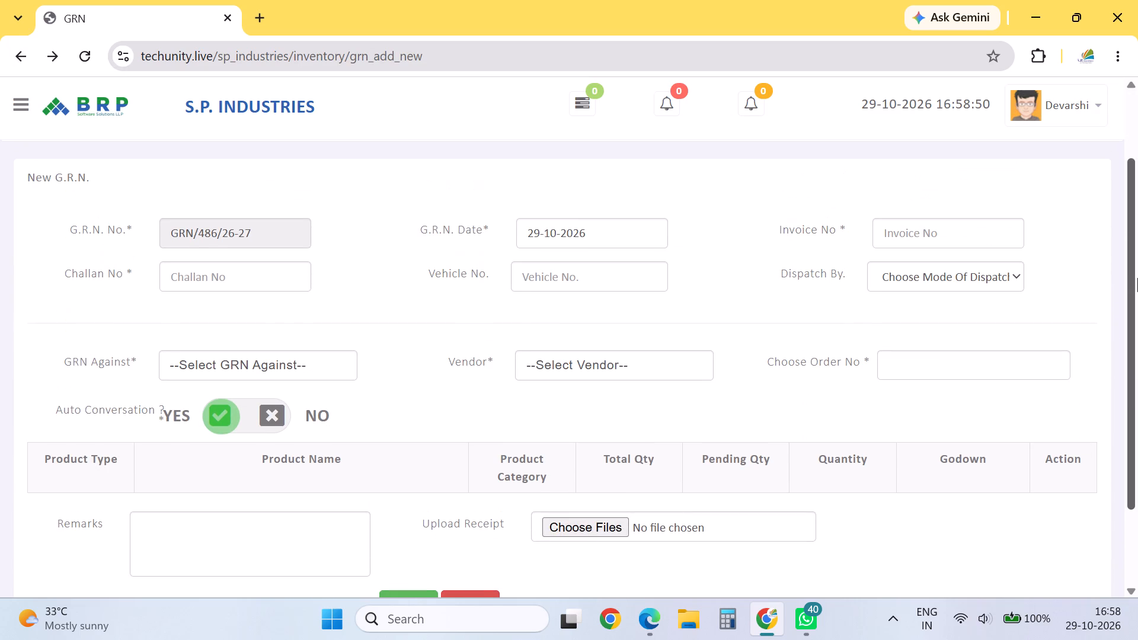
{"action": "key", "text": "Right"}
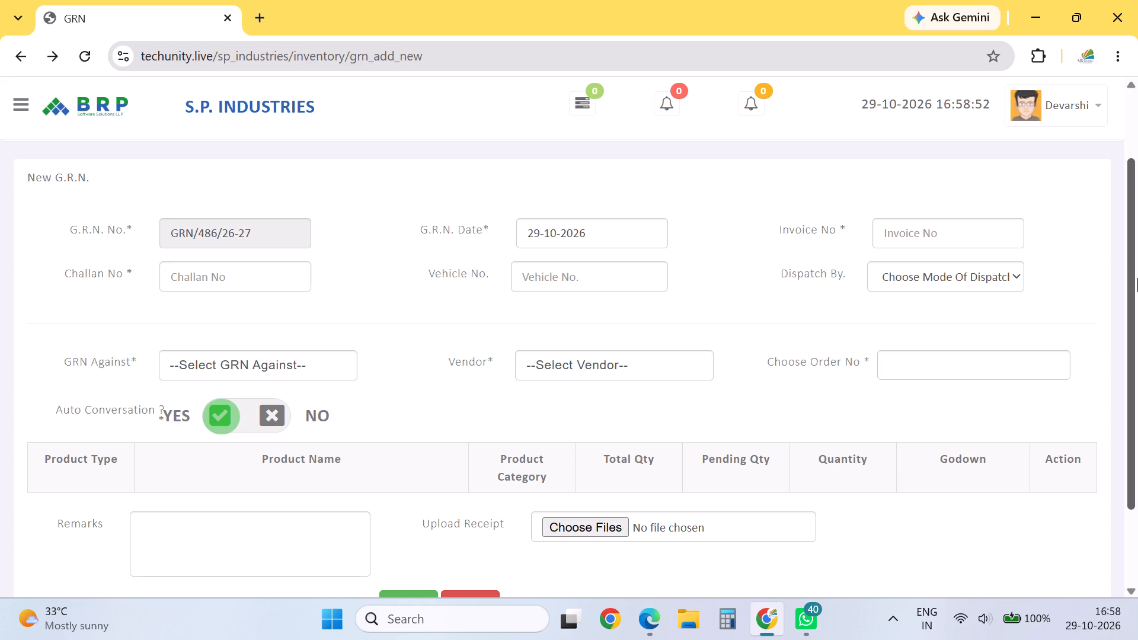
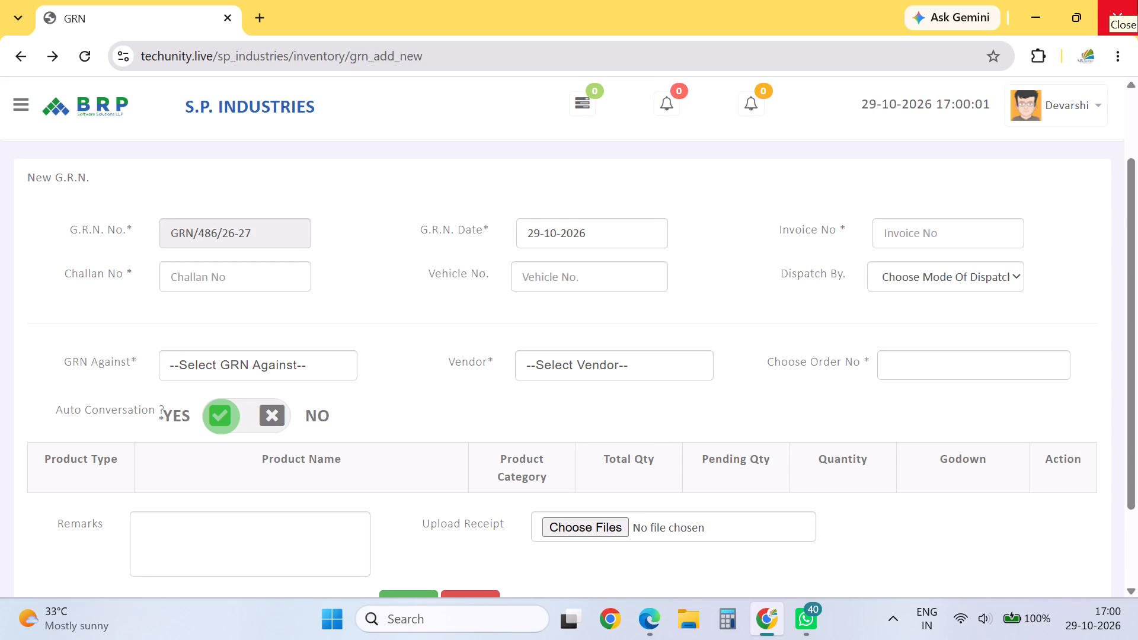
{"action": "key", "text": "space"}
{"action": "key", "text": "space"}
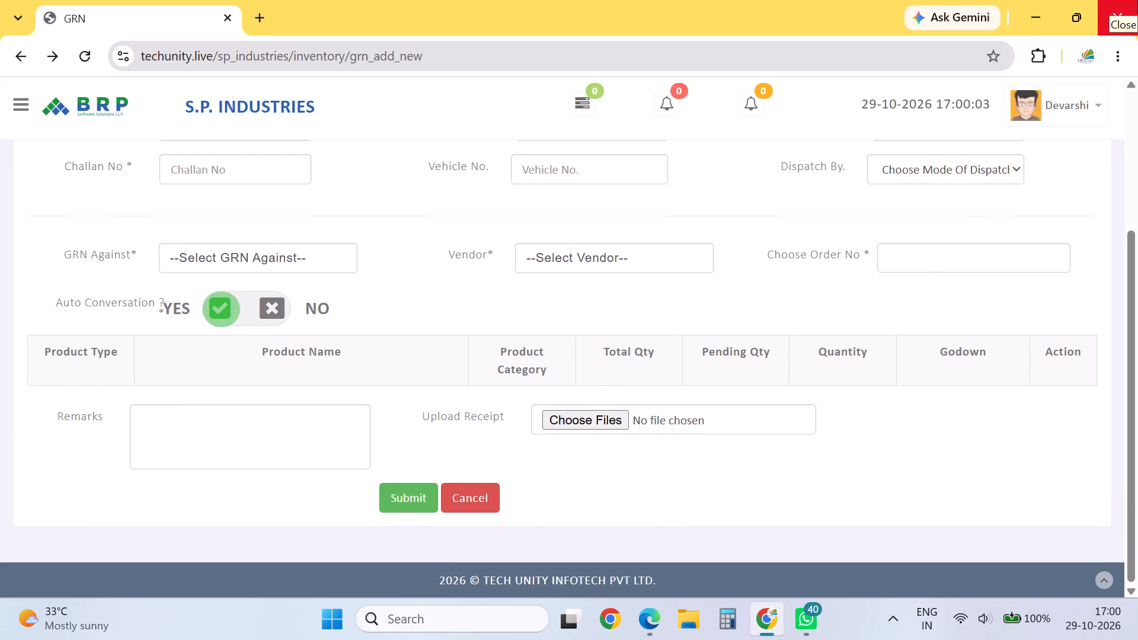
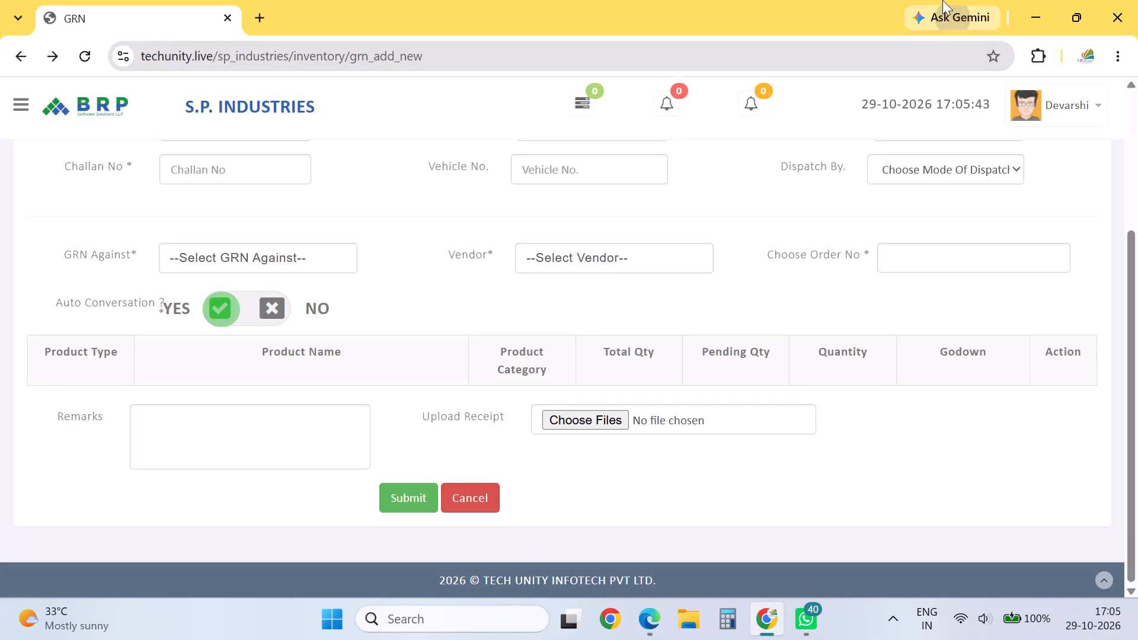
Go back from the new GRN form to the Pending Inward List and dismiss the Gemini side pane.
{"action": "left_click", "coordinate": [9, 47]}
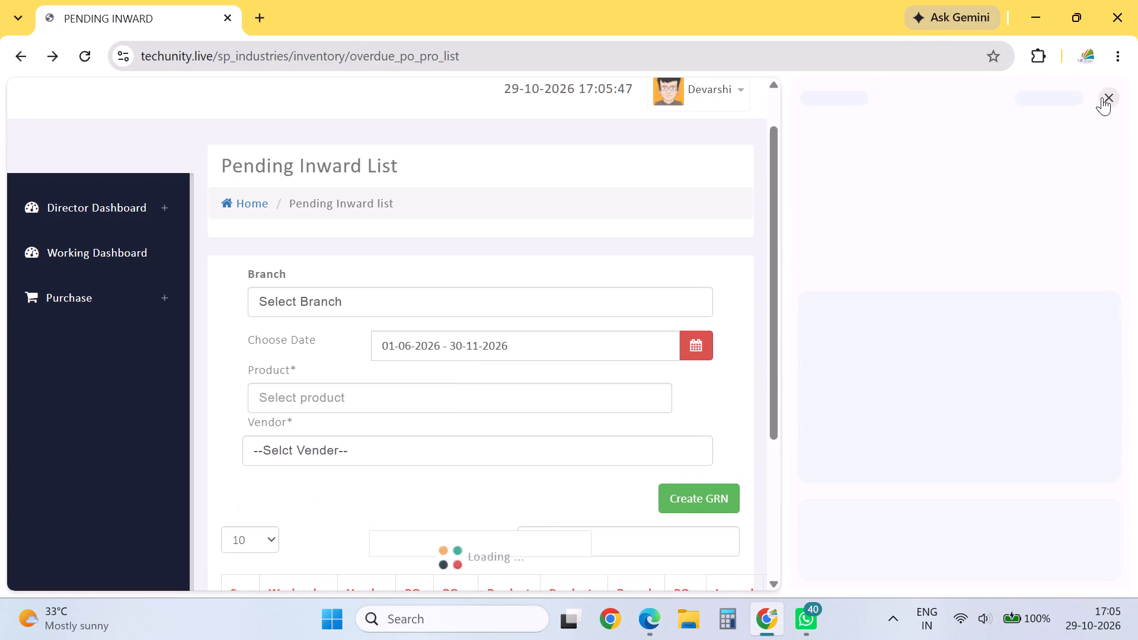
{"action": "left_click", "coordinate": [1102, 97]}
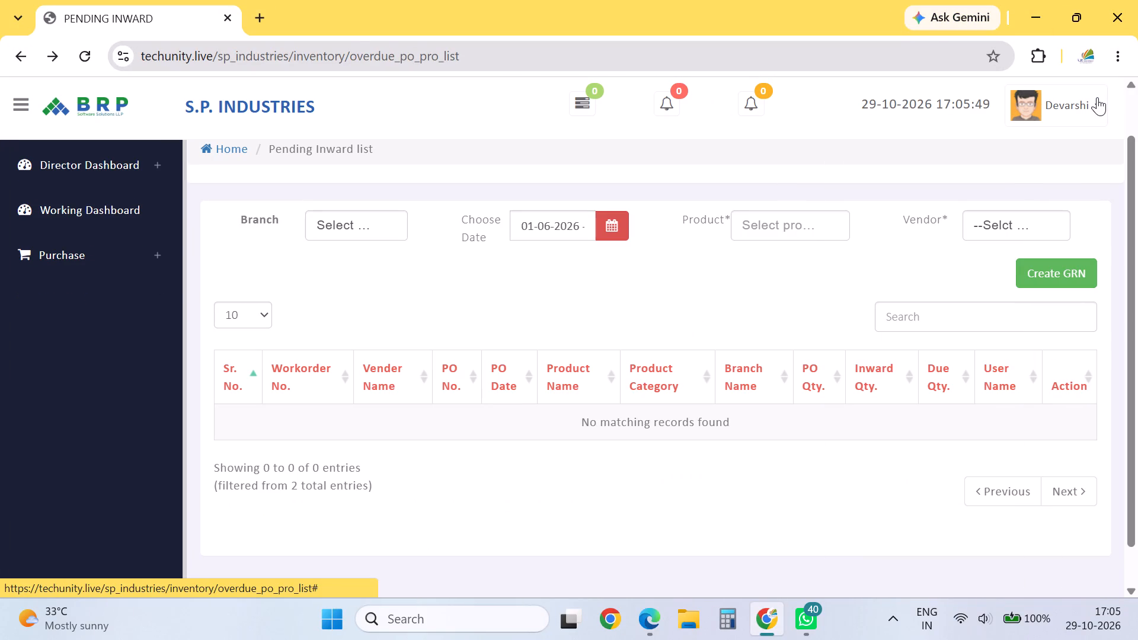